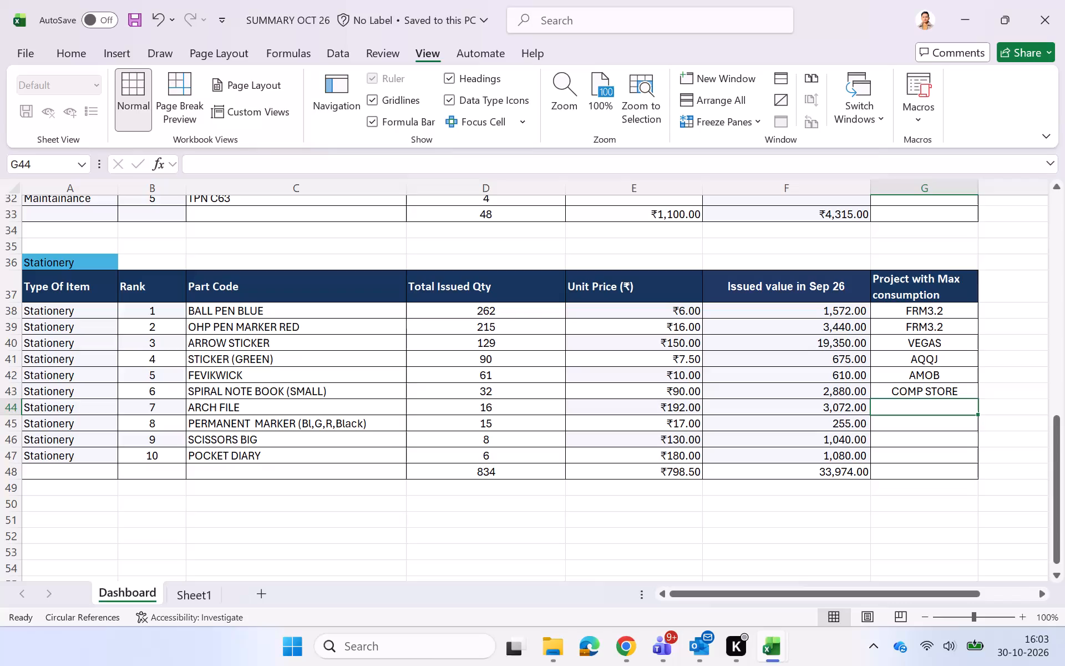
Review the ARCH FILE row of the Stationery table, from its item details across to the empty project cell.
key(Left)
key(Left)
key(Left)
key(Left)
key(Left)
key(Right)
key(Right)
key(Right)
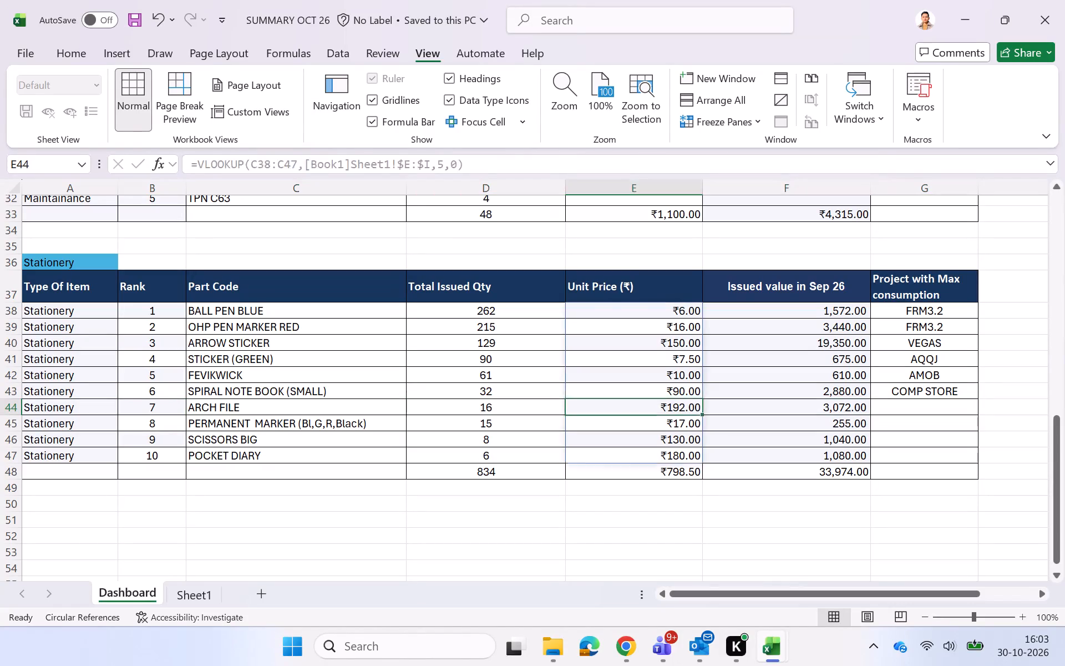
key(Right)
key(Right)
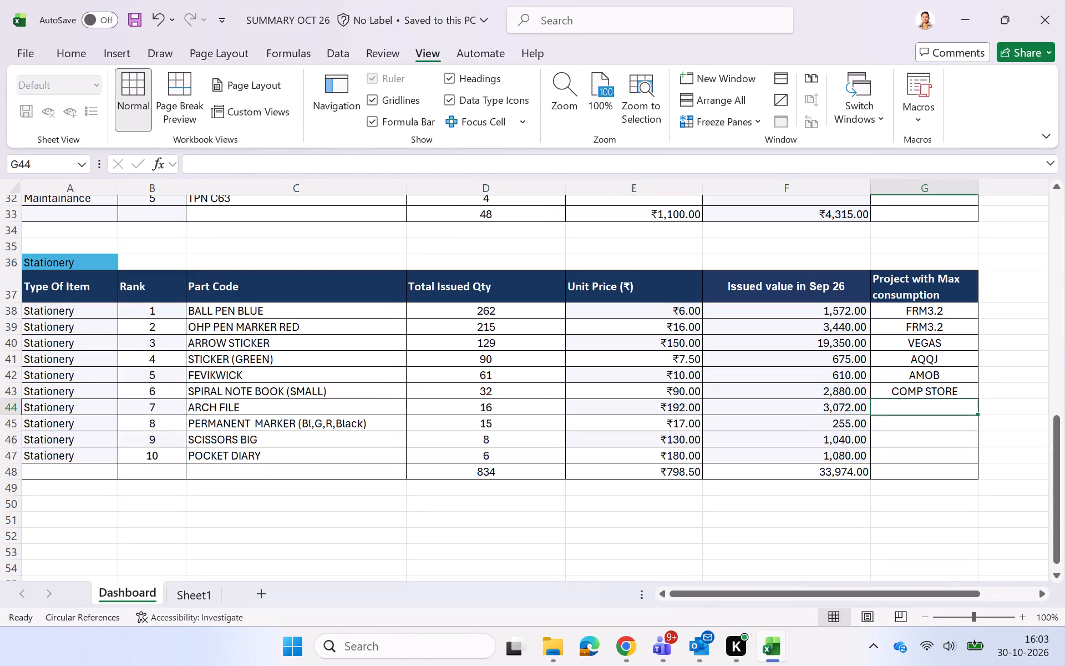
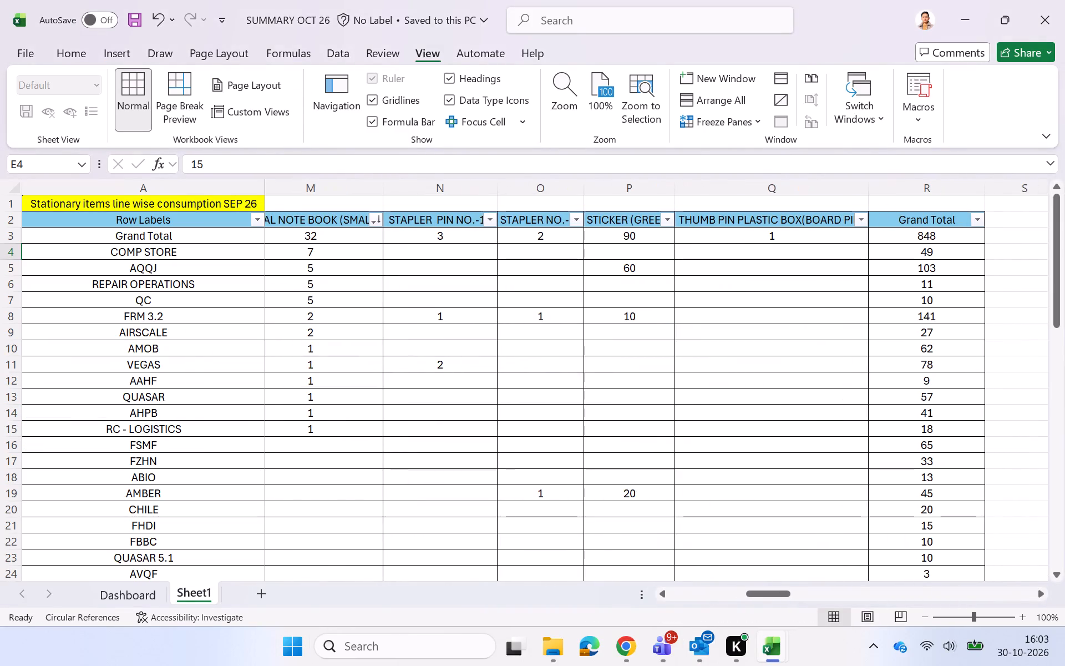
Recheck the ARCH FILE item on the Dashboard sheet and open the ARCH FILE column's sort and filter options on Sheet1.
click(159, 583)
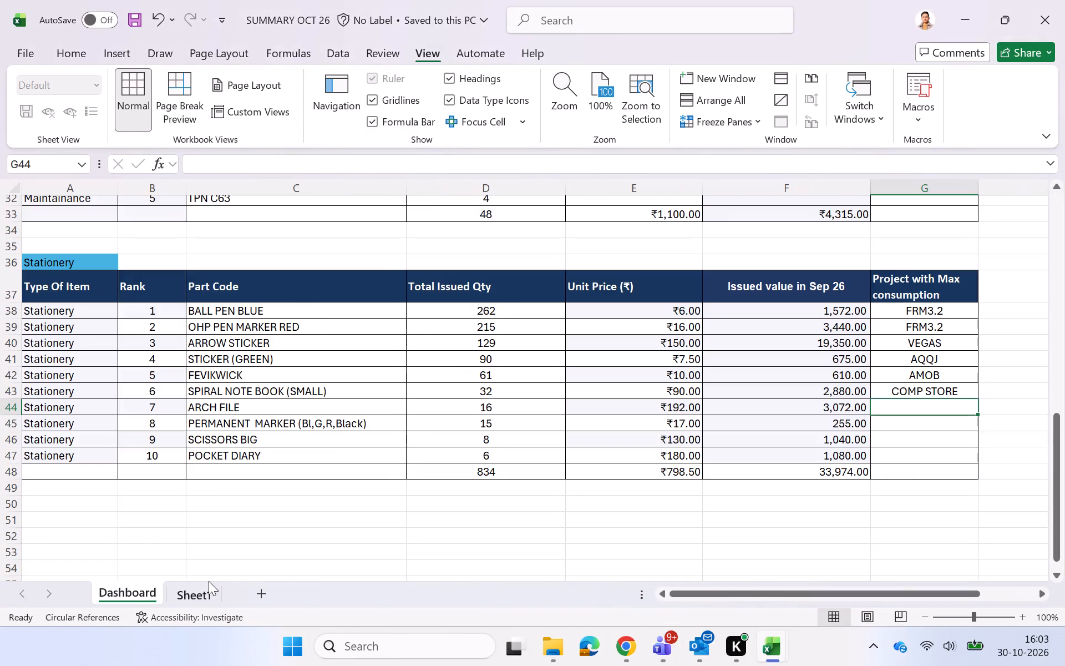
click(209, 581)
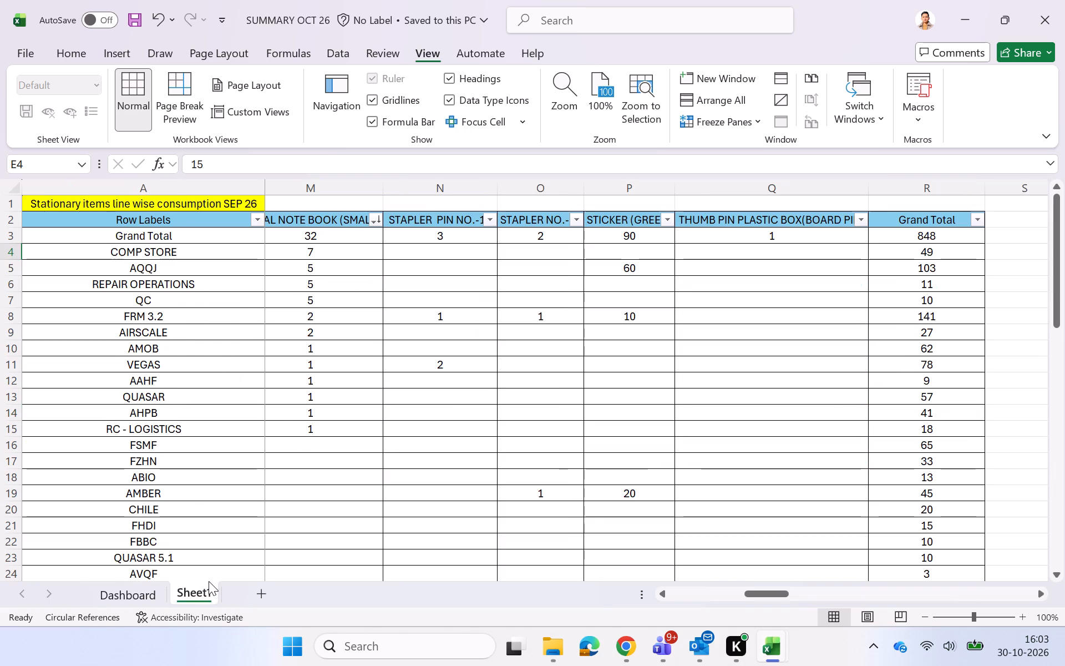
click(123, 602)
click(177, 606)
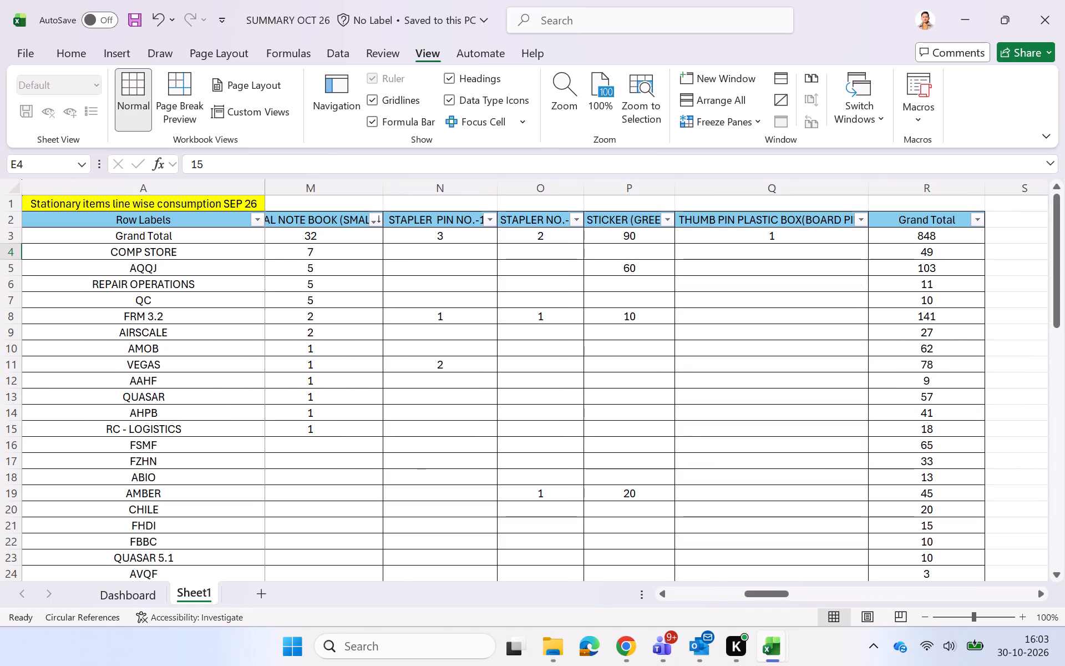
scroll(428, 336, right, 8)
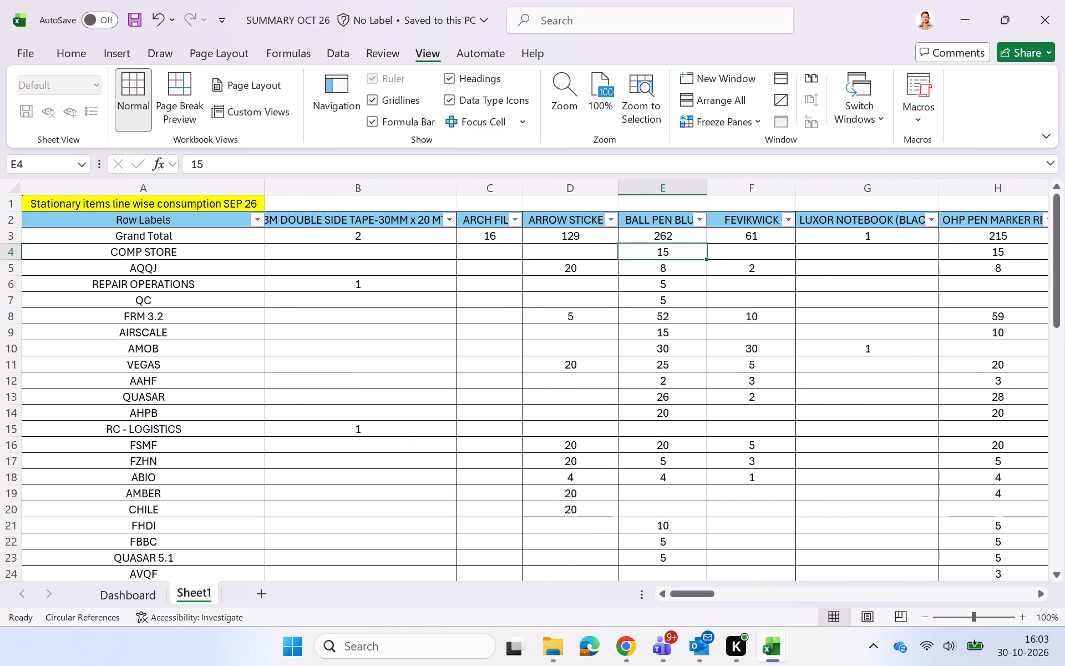
click(514, 220)
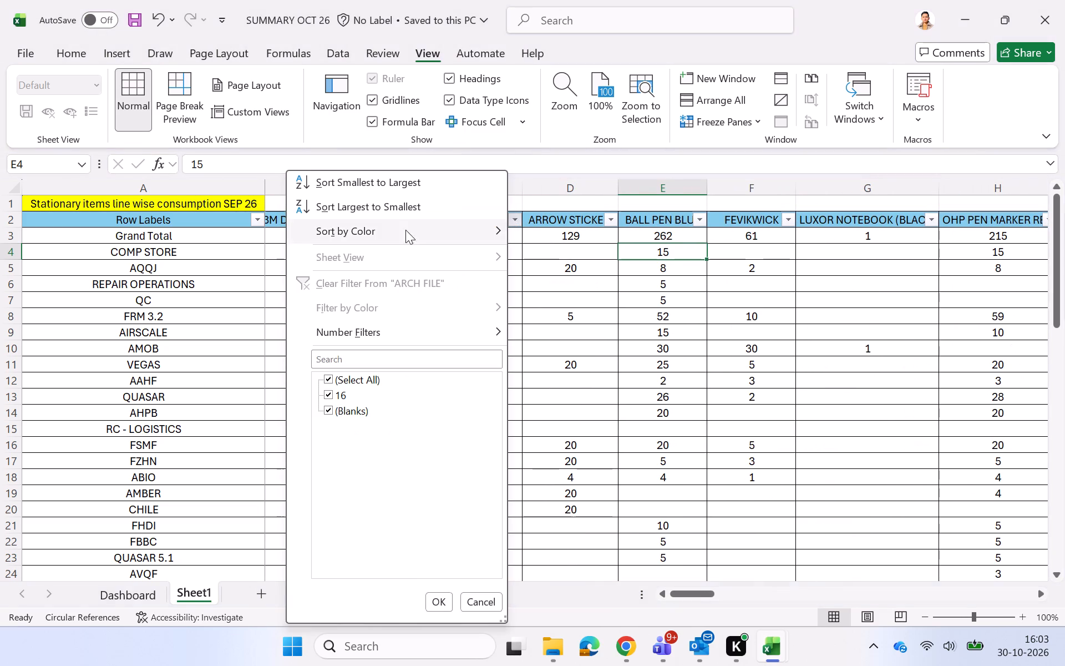
Sort Sheet1 by ARCH FILE largest to smallest and enter RC-TOOL as that item's max-consumption project on the Dashboard.
click(416, 205)
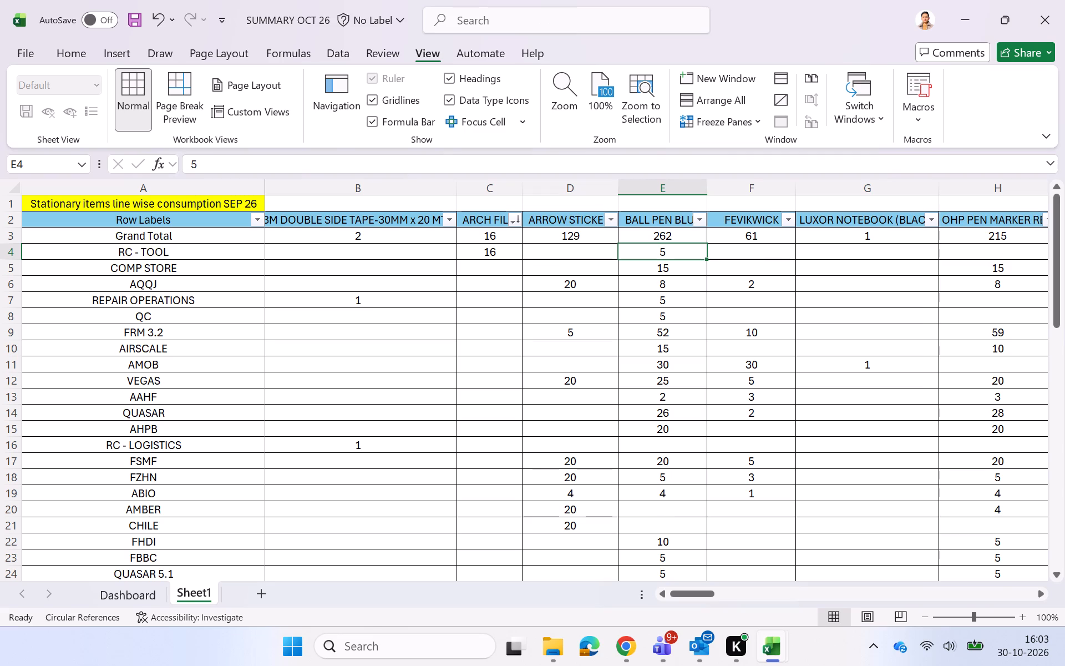
click(156, 586)
text(RC-TOOL)
key(Return)
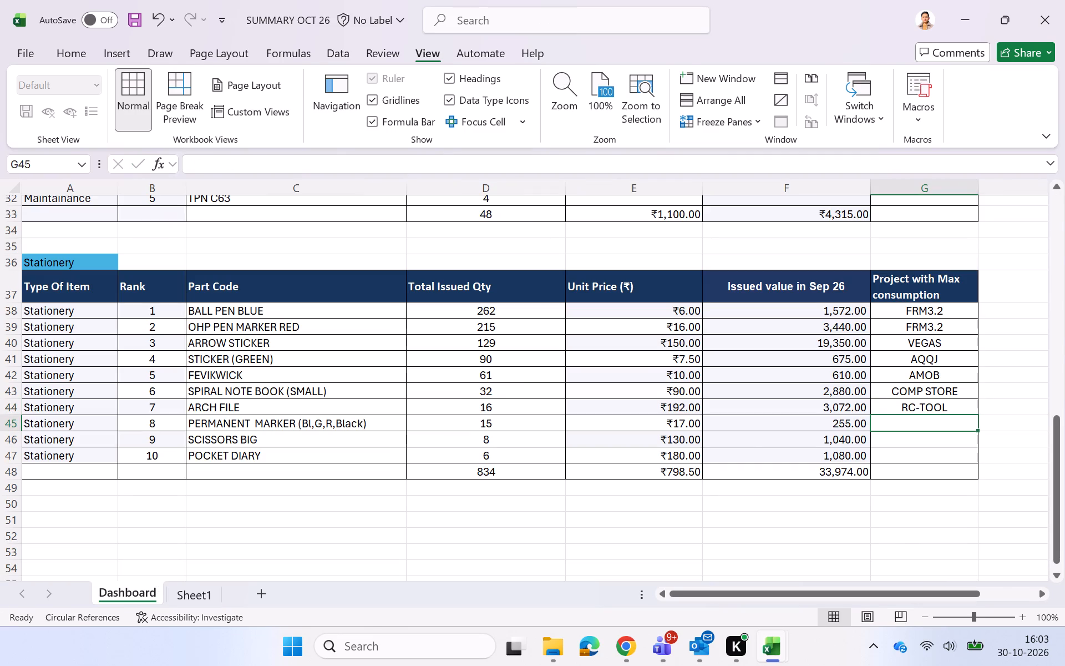
Sort Sheet1 by PERMANENT MARKER largest to smallest and enter RC-LOGISTICS as that item's max-consumption project on the Dashboard.
click(215, 588)
scroll(483, 317, left, 2)
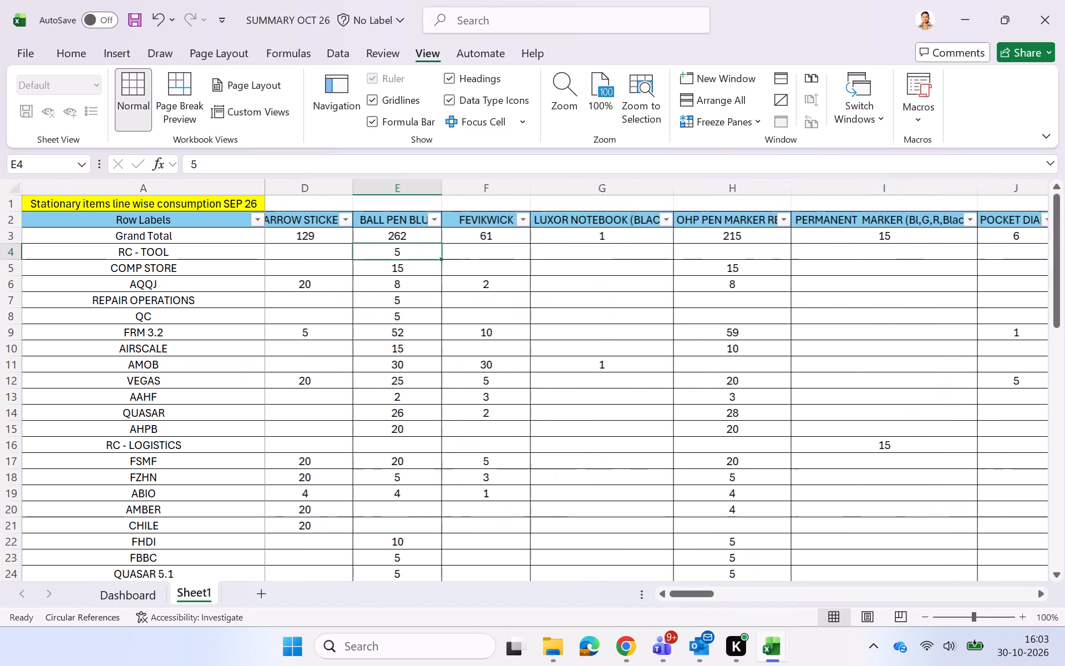
scroll(483, 317, left, 3)
click(732, 222)
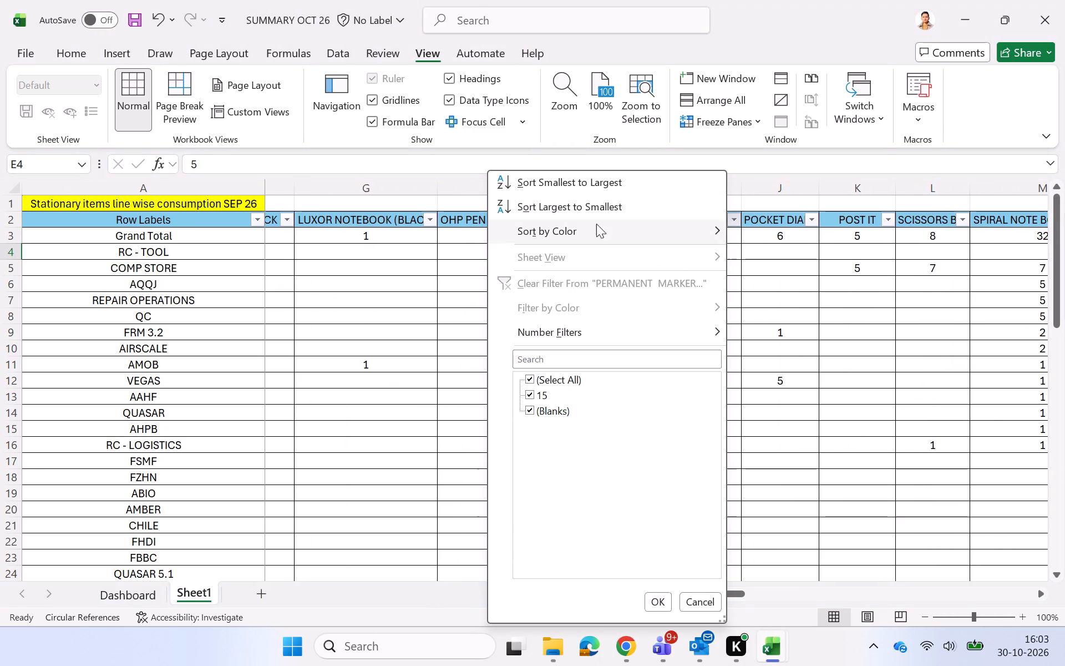
click(591, 215)
scroll(654, 266, left, 1)
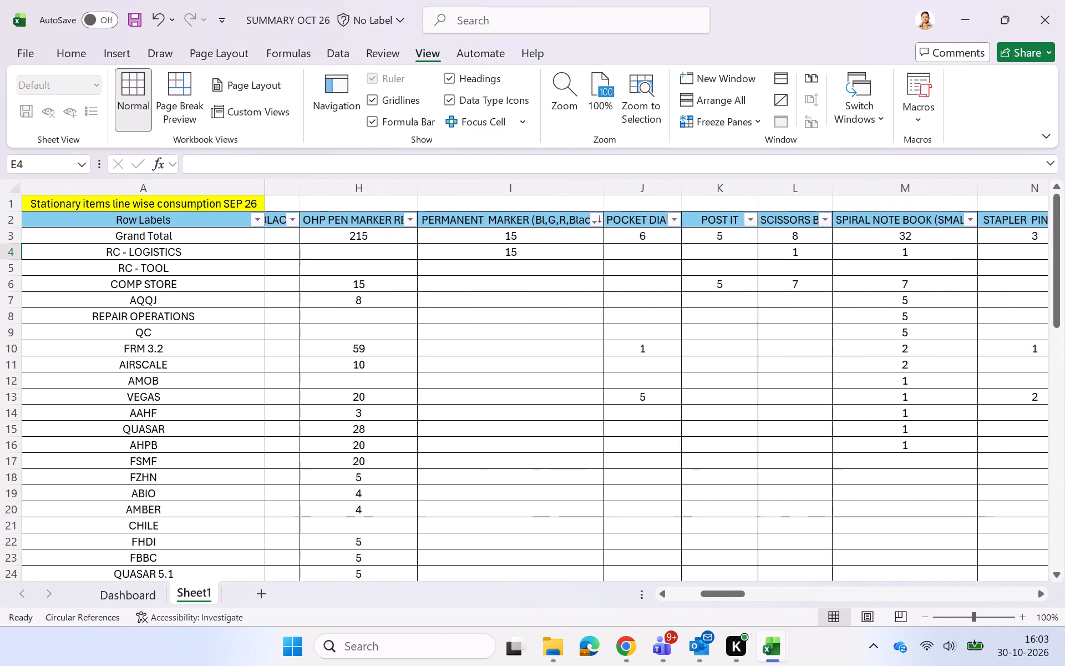
scroll(559, 287, left, 1)
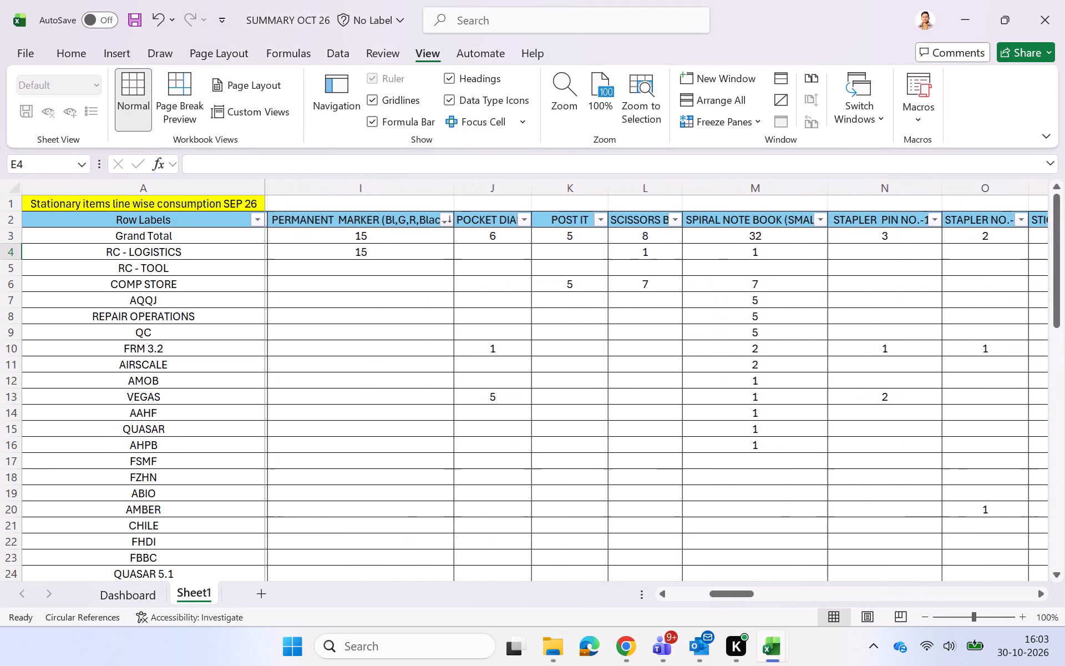
scroll(559, 287, left, 1)
click(145, 586)
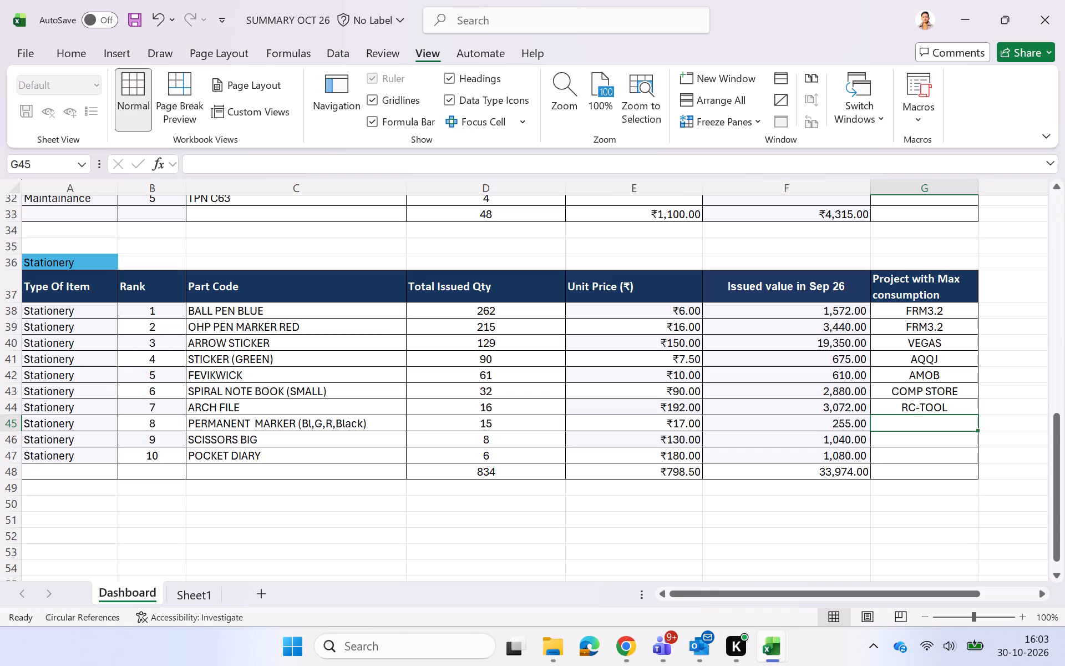
text(RC-LOGISTICS)
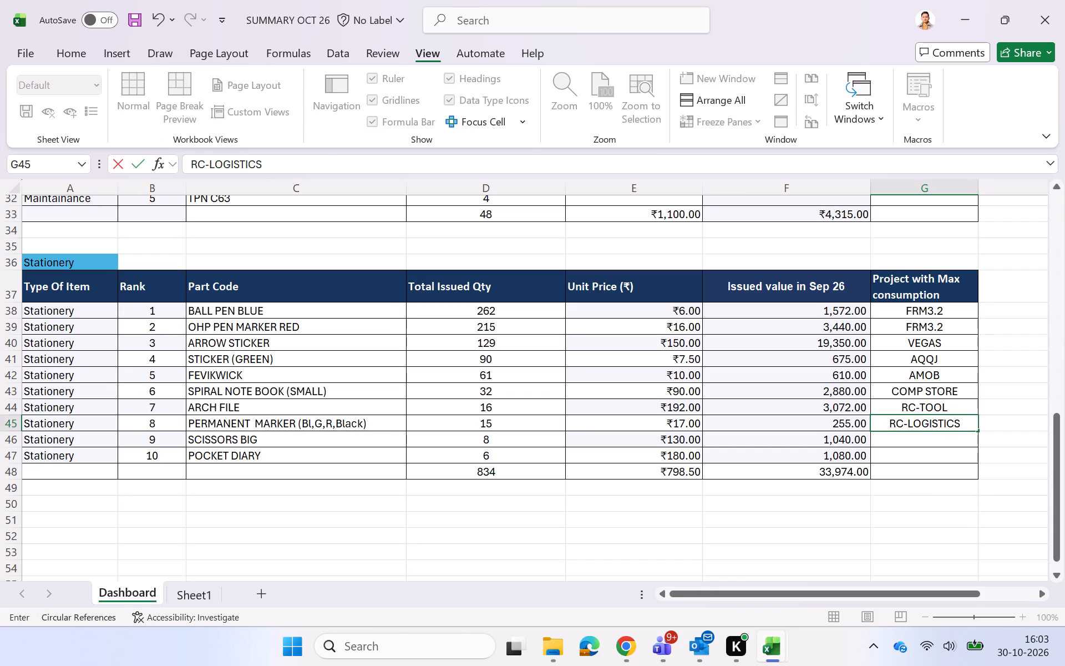
key(Return)
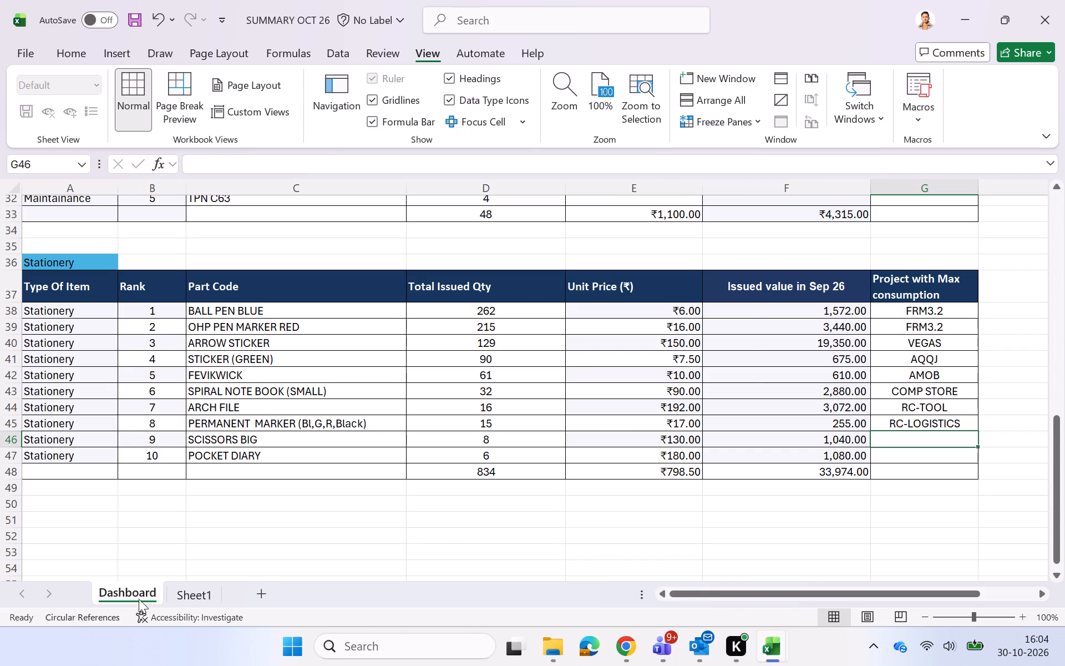
Sort Sheet1 by the SCISSORS BIG column largest to smallest and enter COMP STORE as that item's max-consumption project on the Dashboard.
click(184, 599)
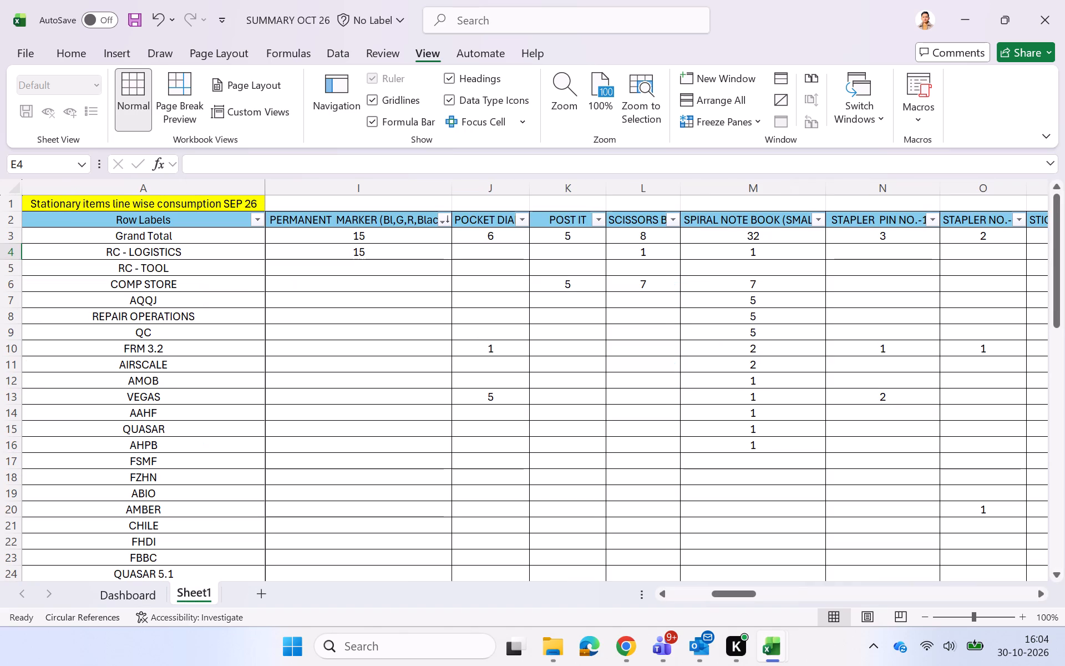
click(668, 214)
click(540, 218)
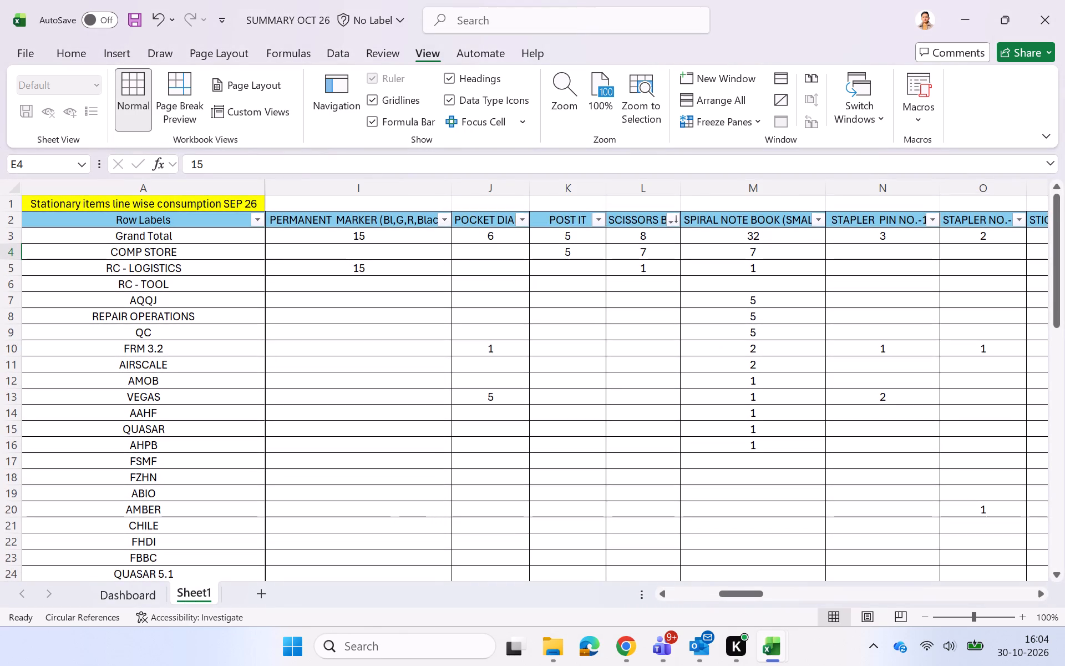
scroll(620, 366, left, 4)
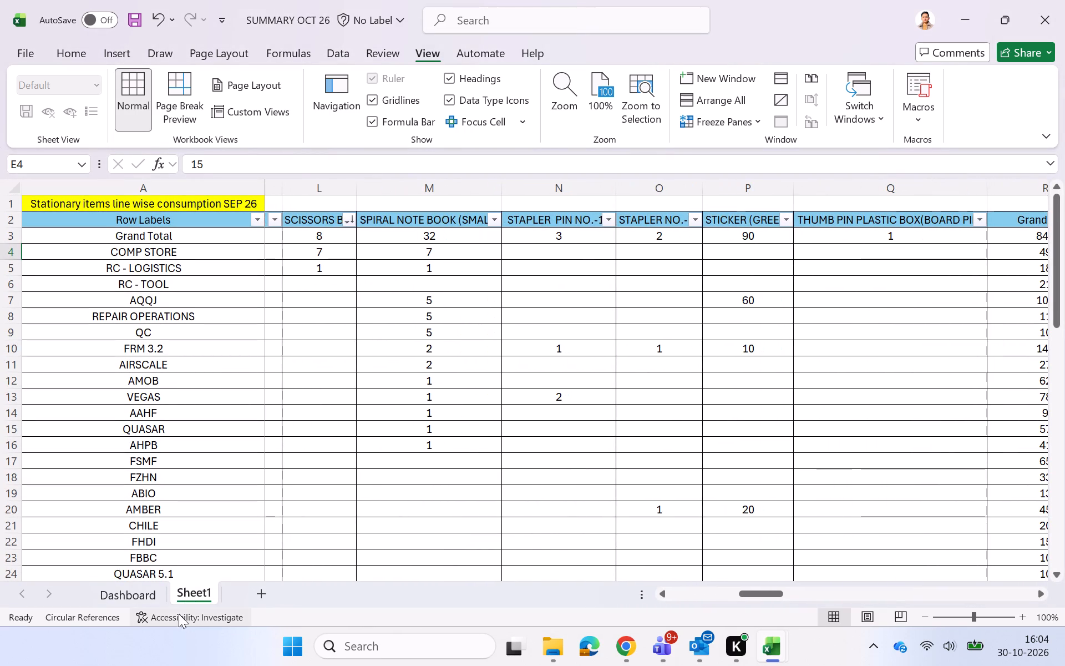
click(157, 600)
key(c)
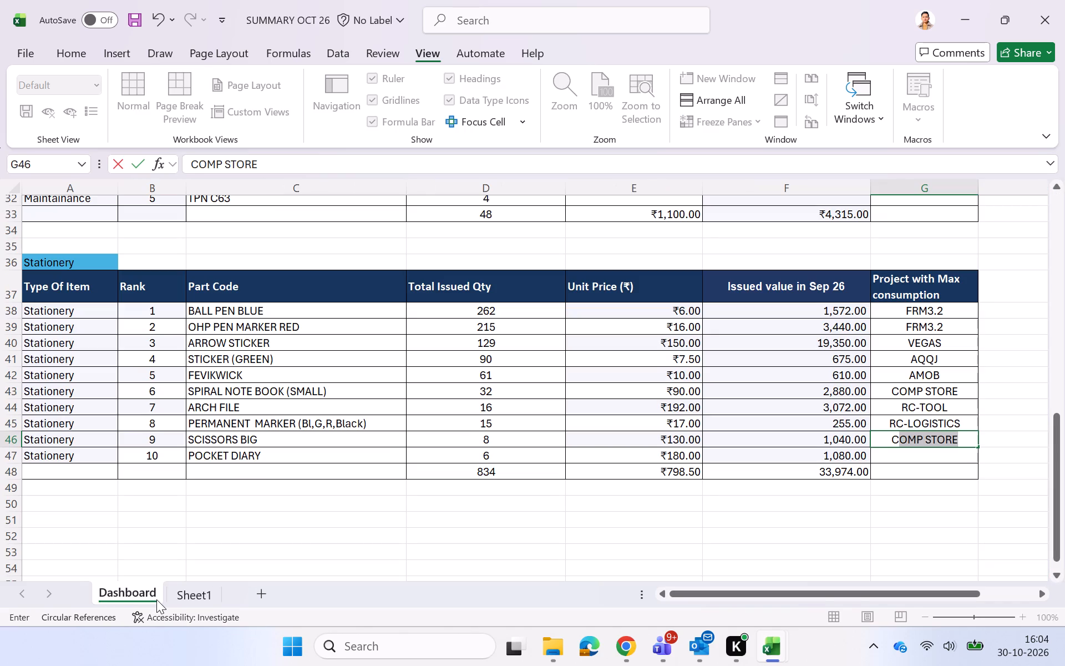
key(Return)
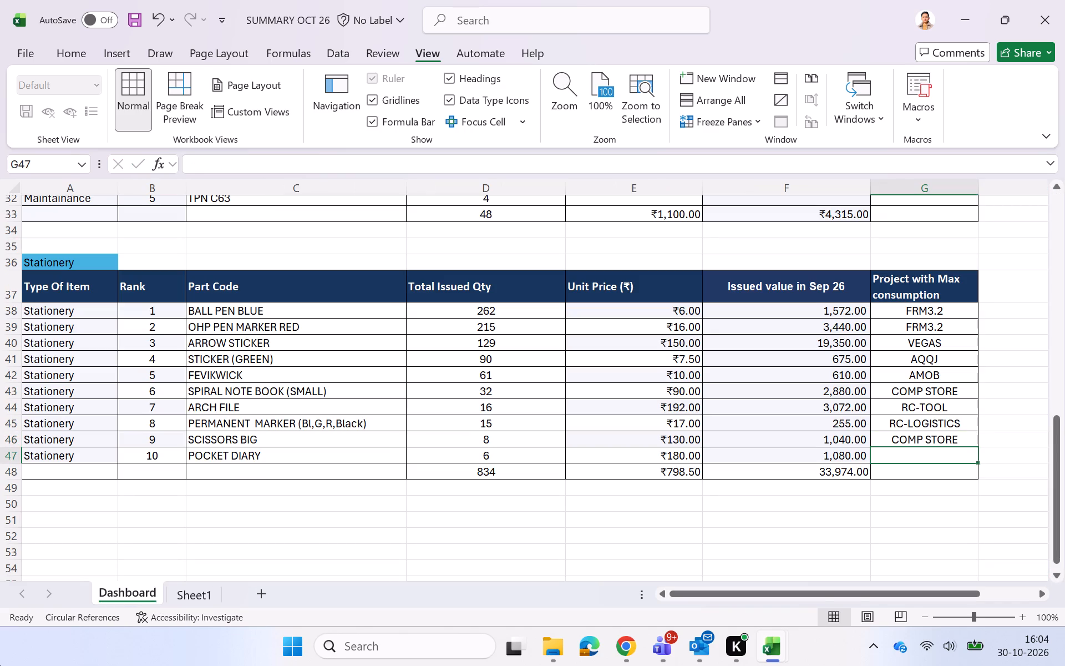
Check the POCKET DIARY column in Sheet1 and enter VEGAS as that item's max-consumption project on the Dashboard.
click(189, 597)
scroll(438, 456, left, 1)
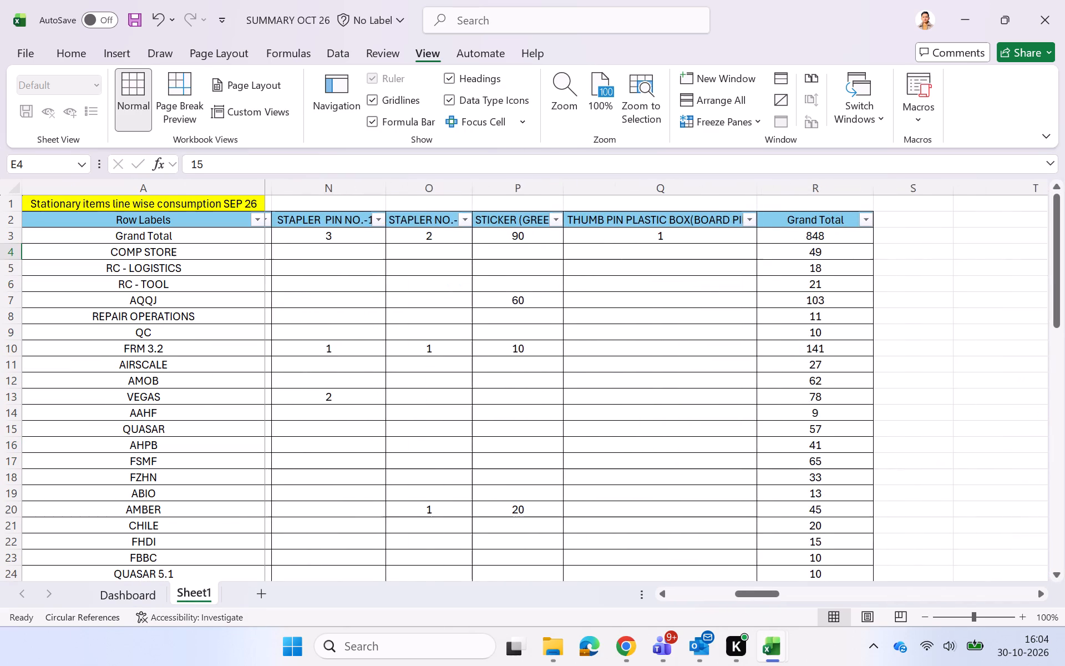
scroll(438, 456, left, 1)
scroll(438, 456, right, 6)
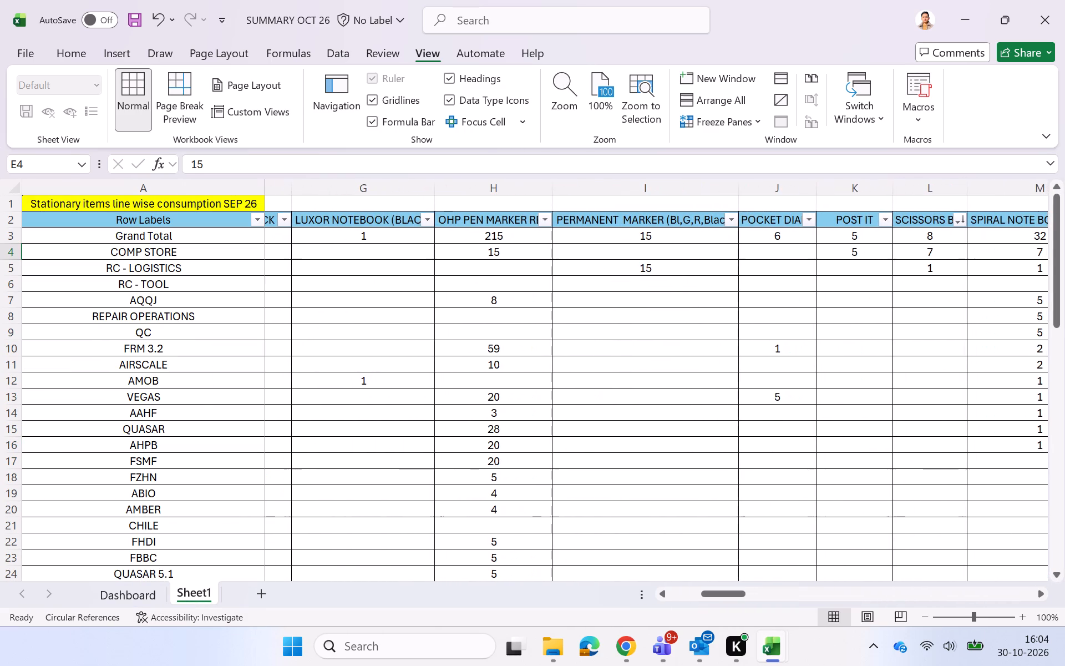
scroll(438, 456, left, 3)
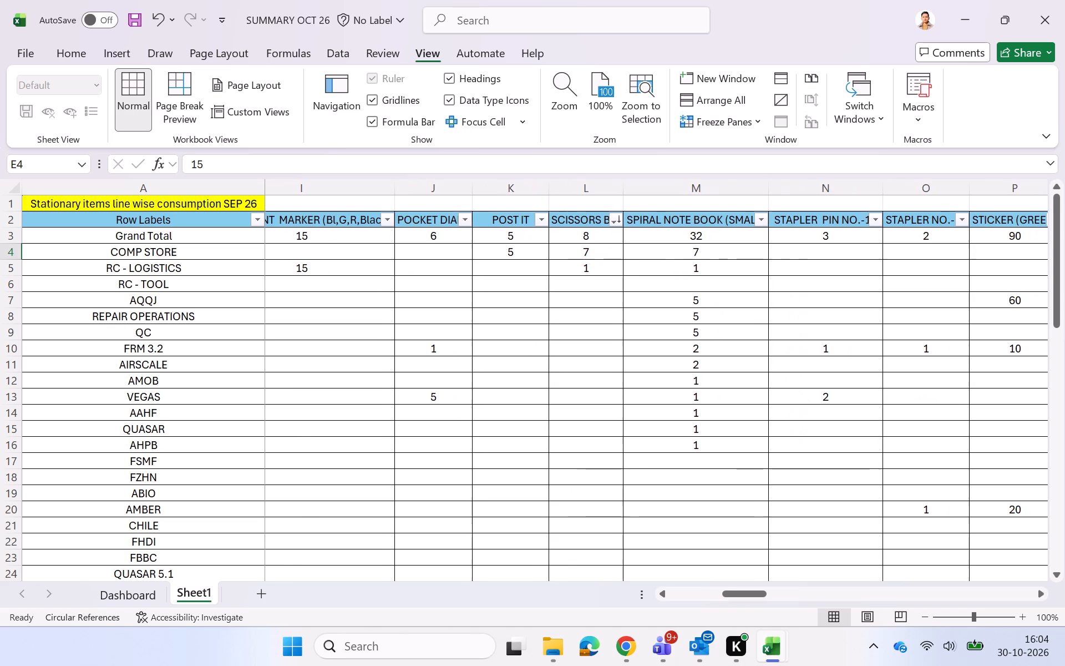
click(116, 598)
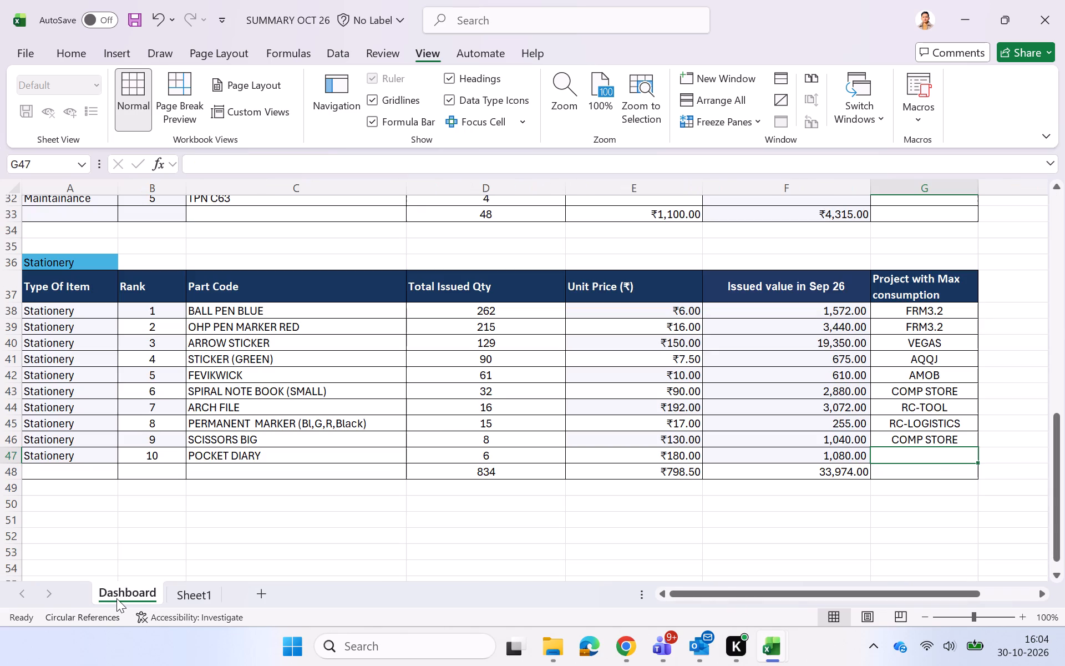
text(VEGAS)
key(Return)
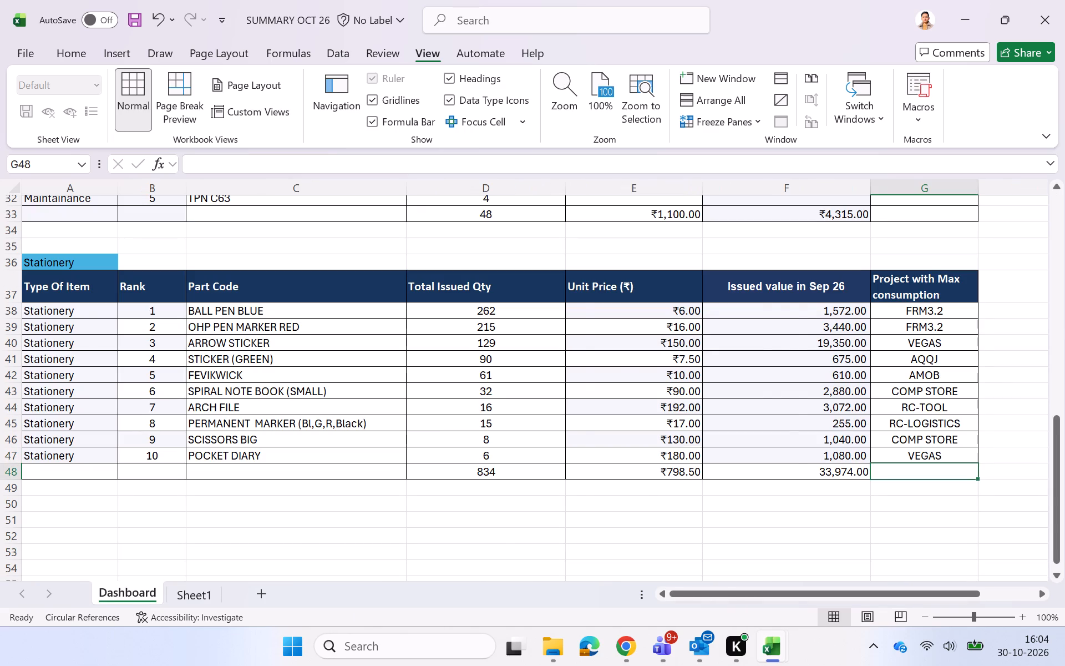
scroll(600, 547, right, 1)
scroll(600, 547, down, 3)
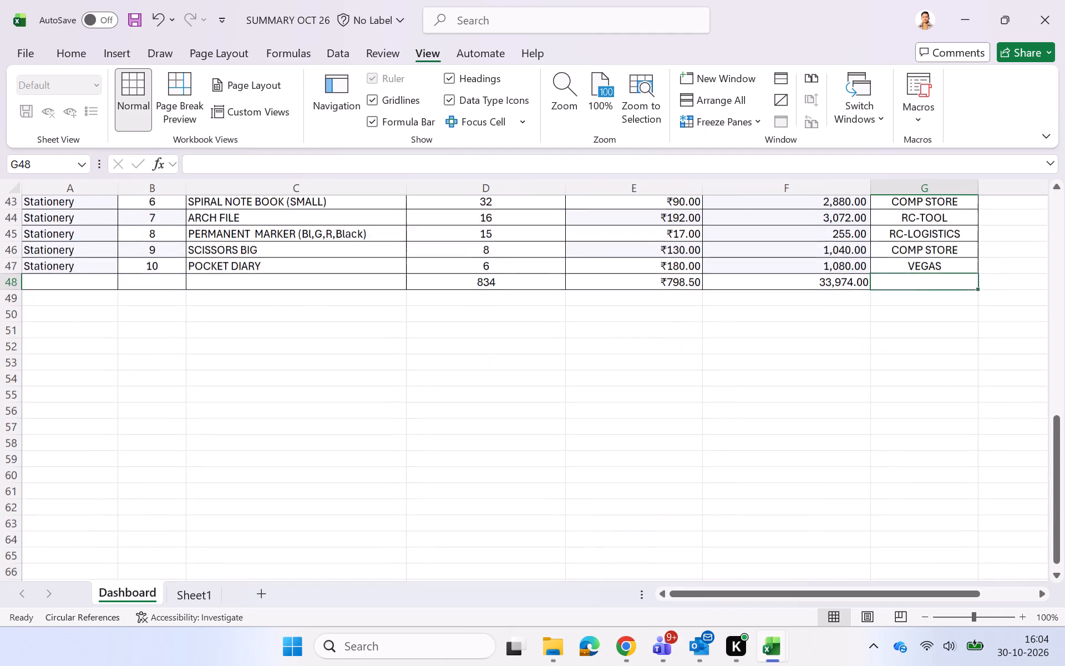
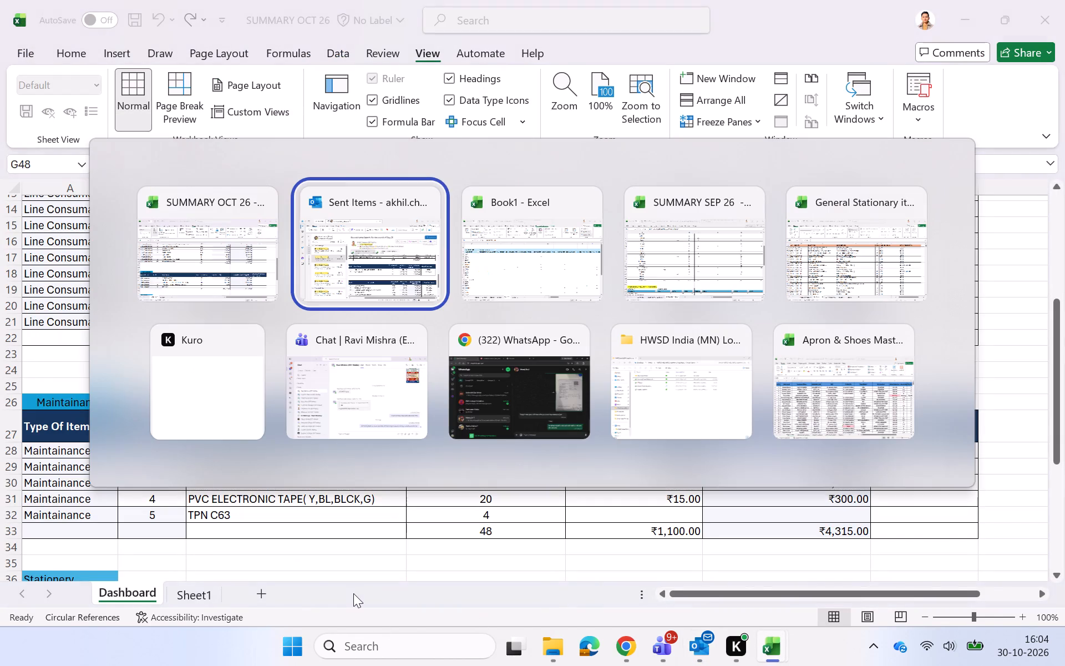
Switch to the Book1 workbook and filter Sheet1's TYPE column to show only Maintainance records.
key(alt+Tab)
click(296, 603)
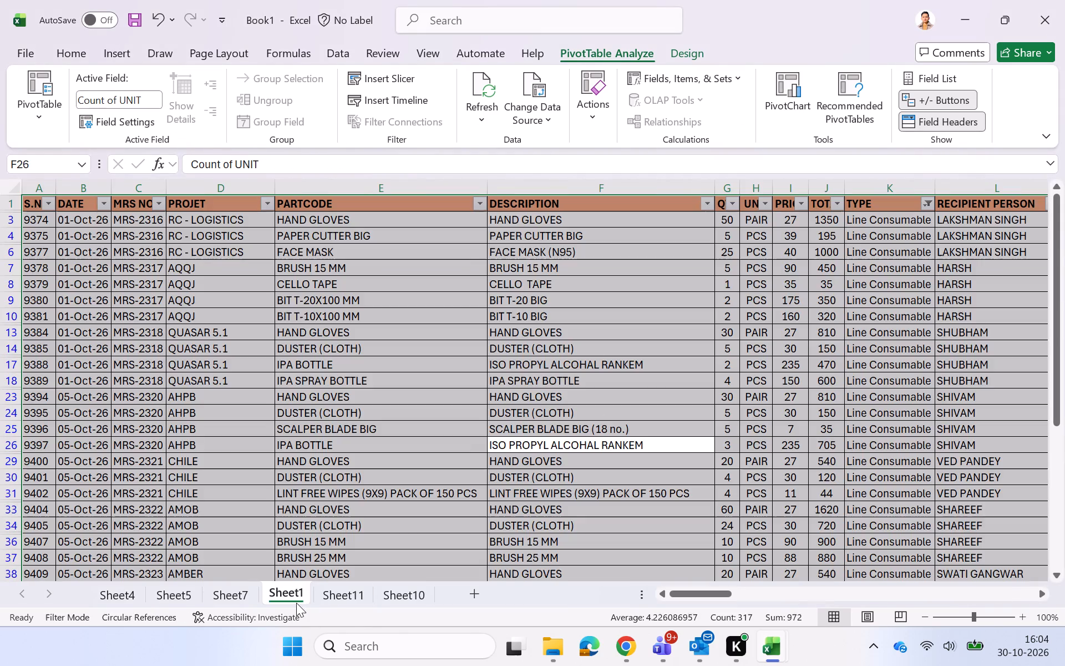
click(450, 258)
click(928, 204)
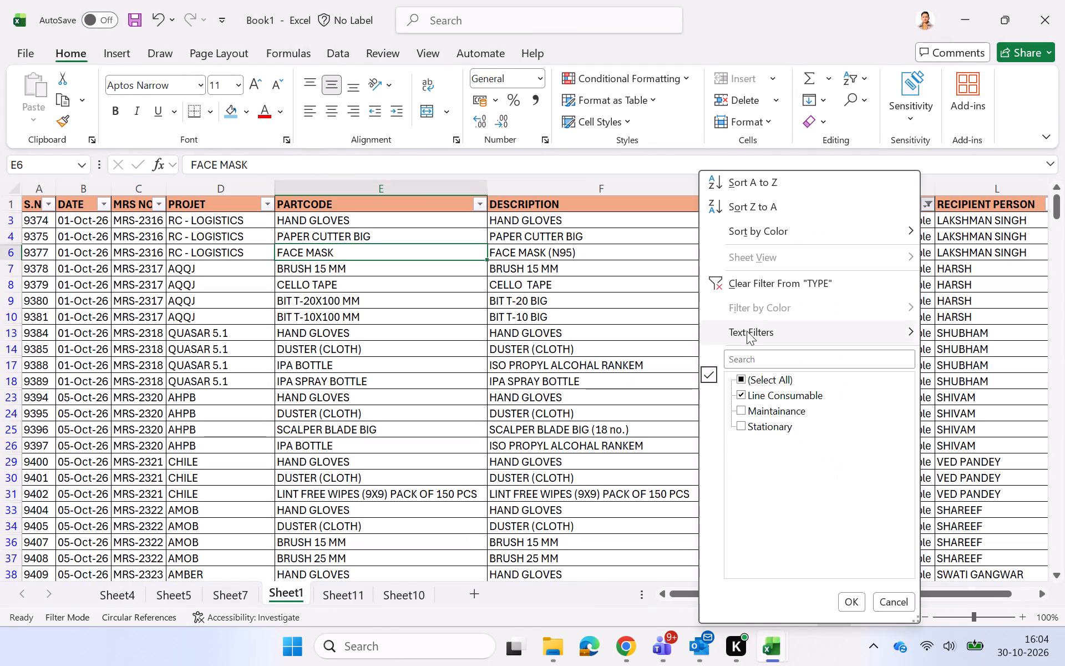
click(756, 374)
click(757, 380)
click(768, 416)
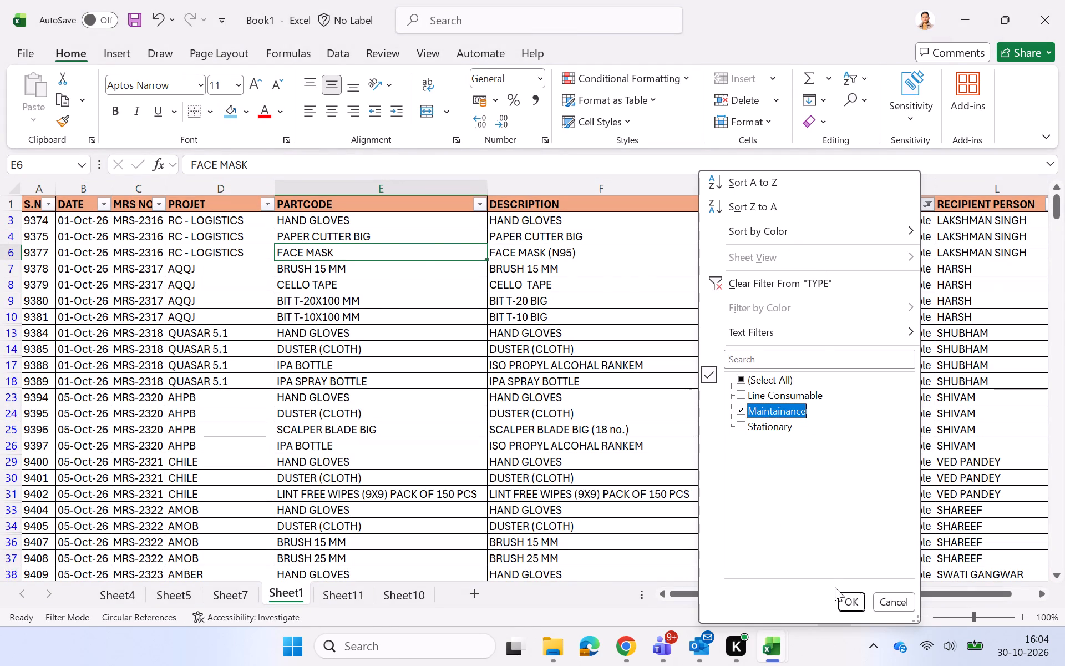
click(865, 607)
scroll(832, 382, right, 1)
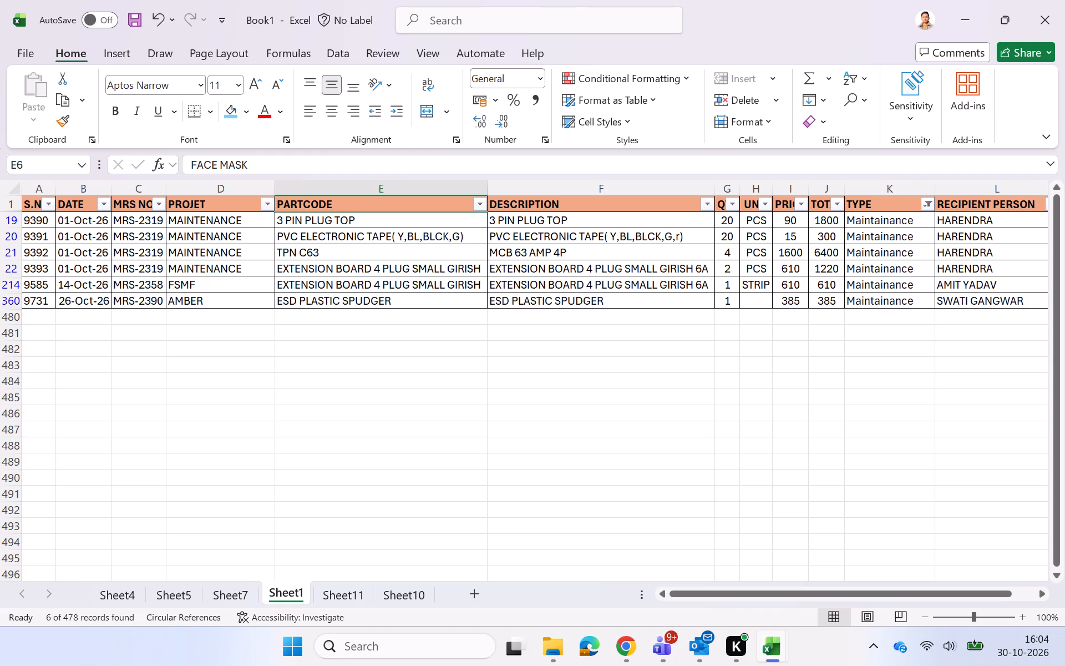
From the Dashboard's Maintainance table, look up TPN C63's unit rate in the General Stationary items workbook's Master Inventory, searching for TPN.
key(alt+Tab)
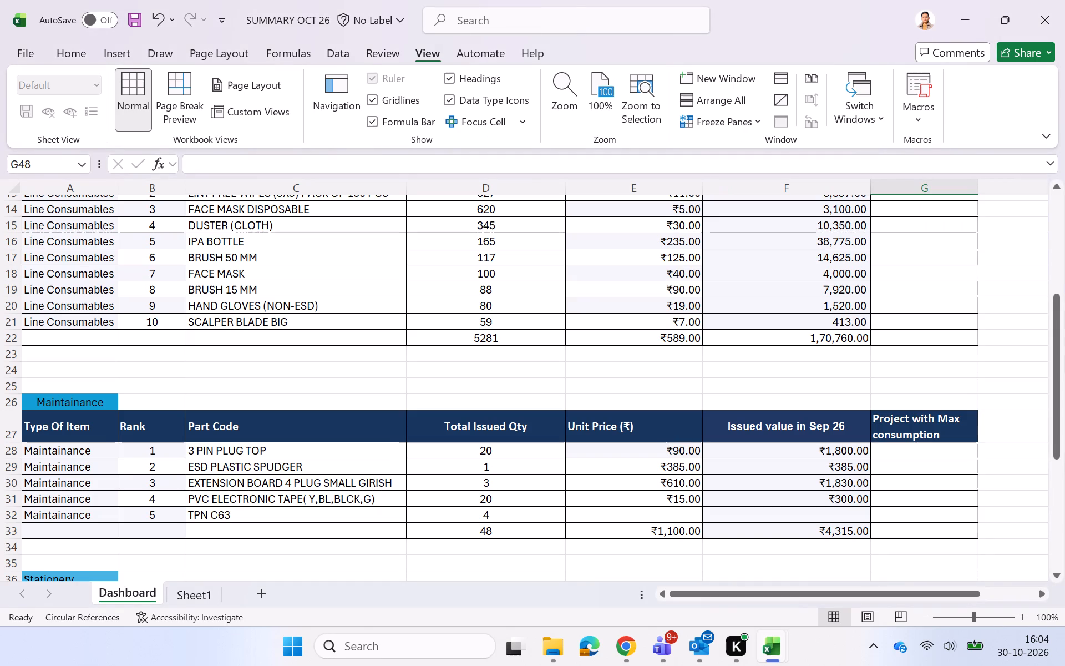
click(929, 450)
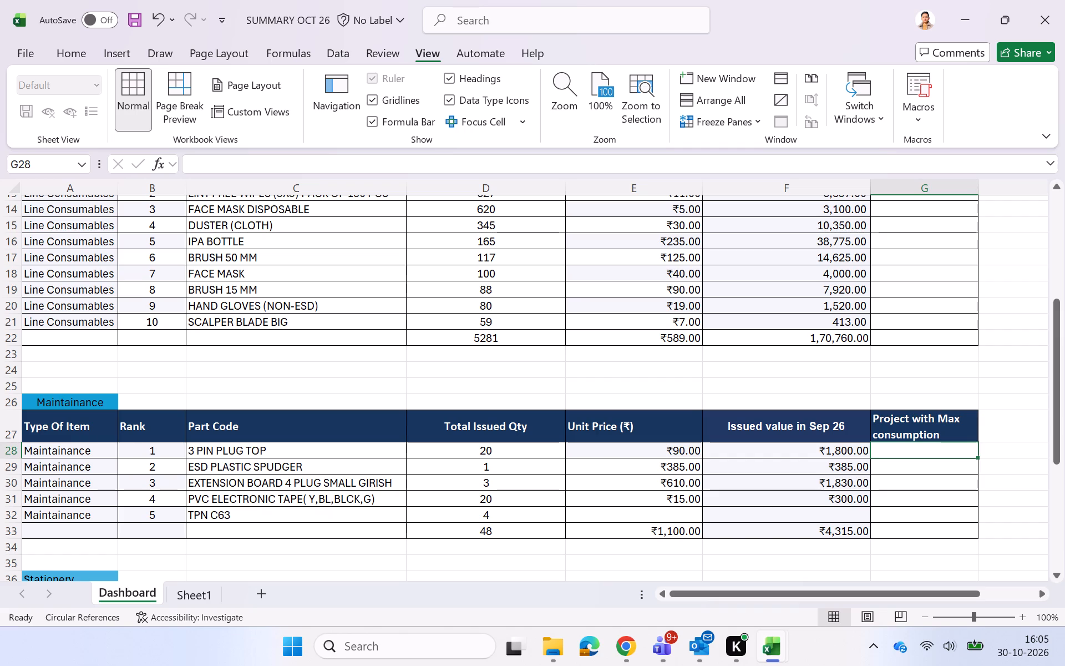
scroll(929, 450, down, 1)
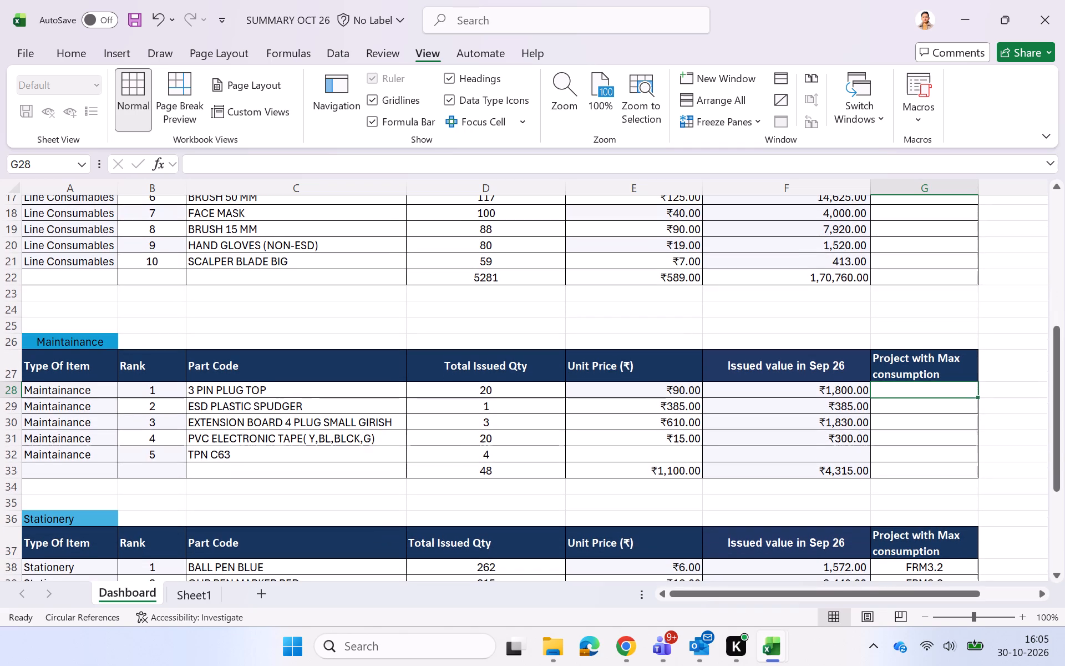
click(673, 504)
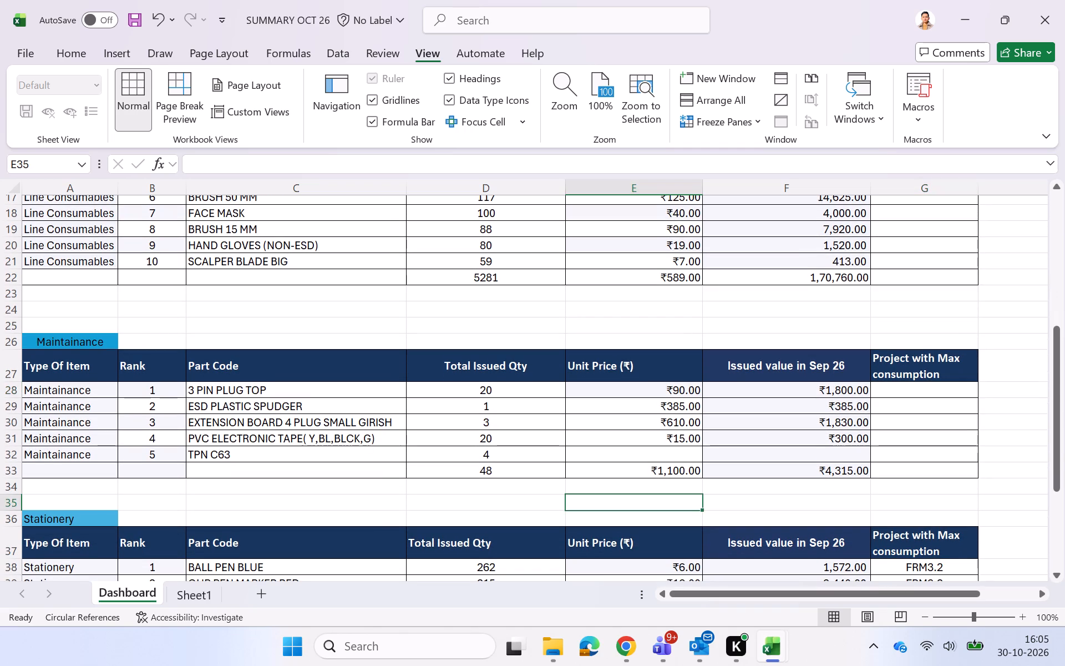
key(alt+Tab)
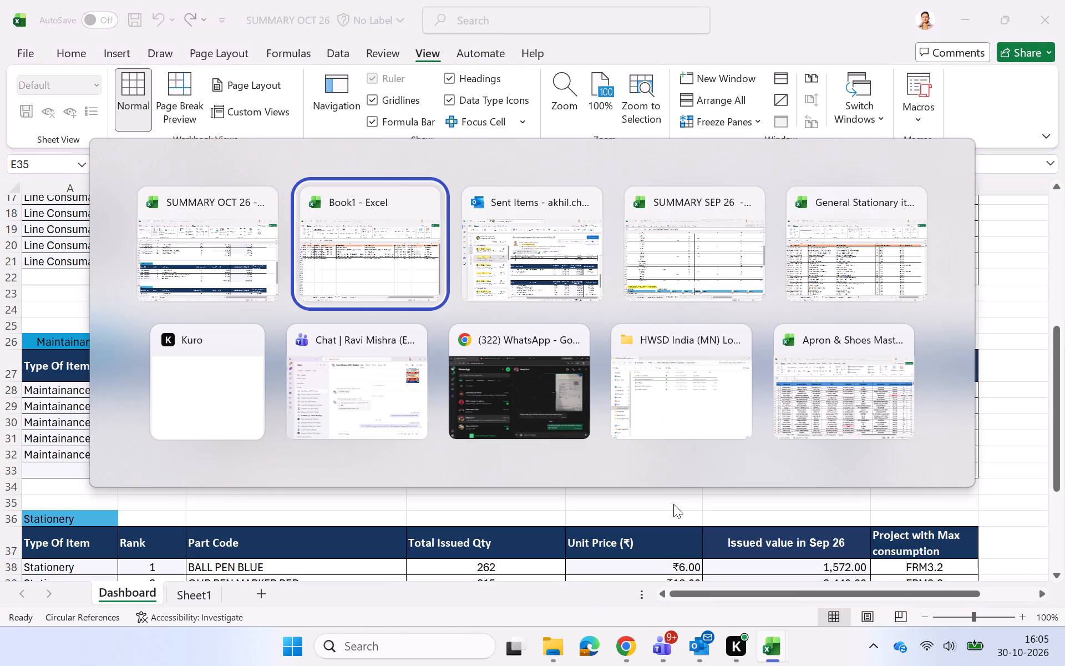
key(alt+Tab)
key(alt+Tab)
key(alt+Tab)
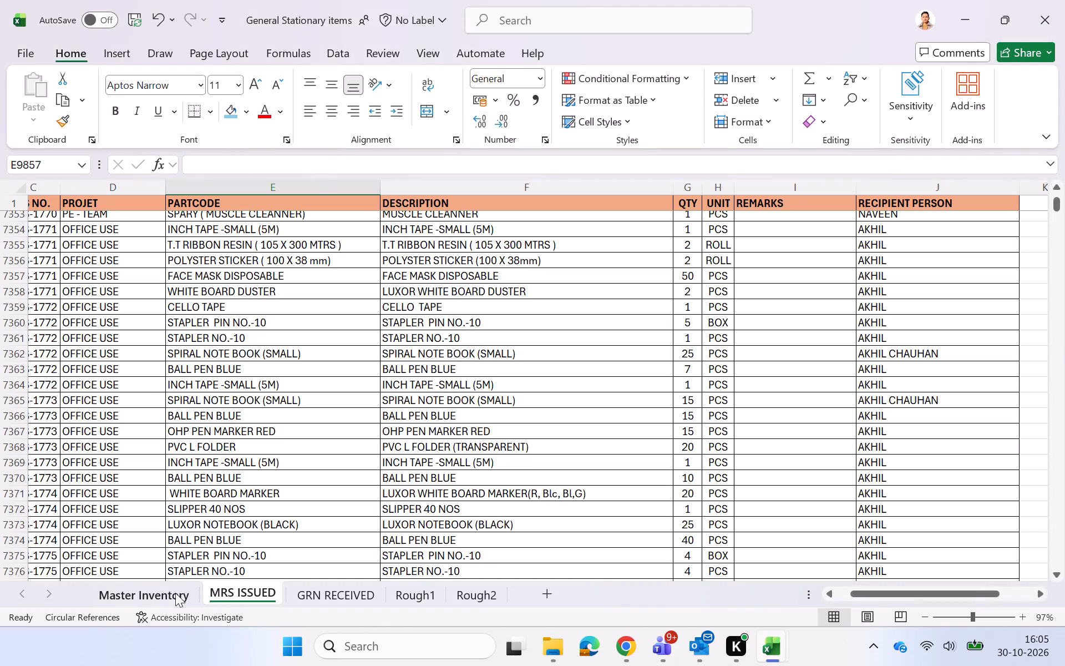
click(171, 593)
click(240, 460)
key(ctrl+f)
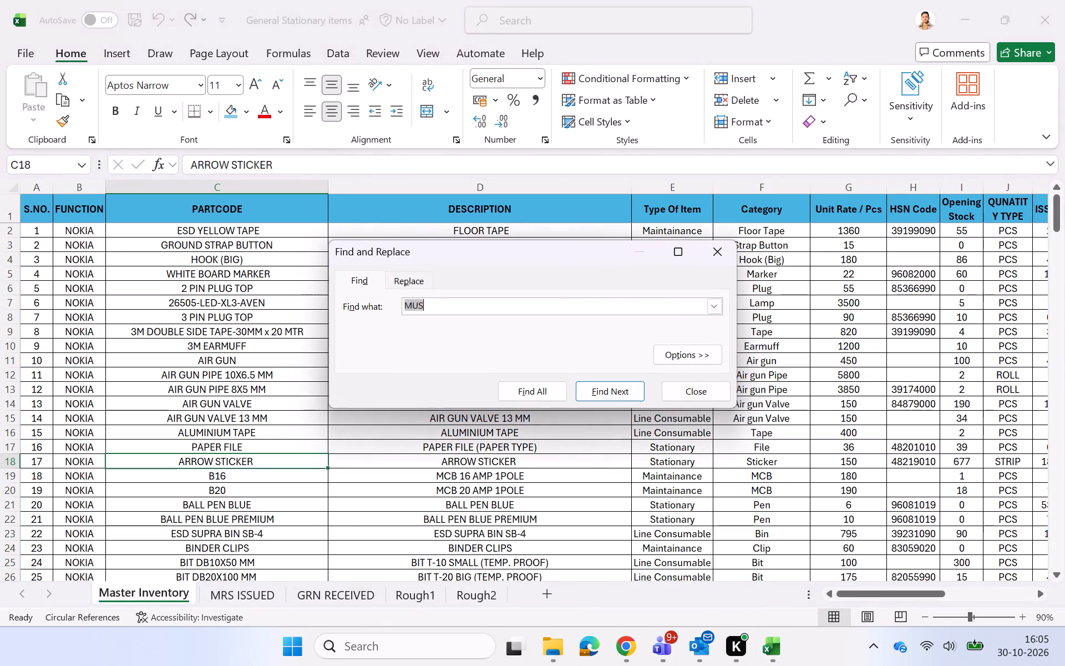
text(TP)
key(n)
key(Return)
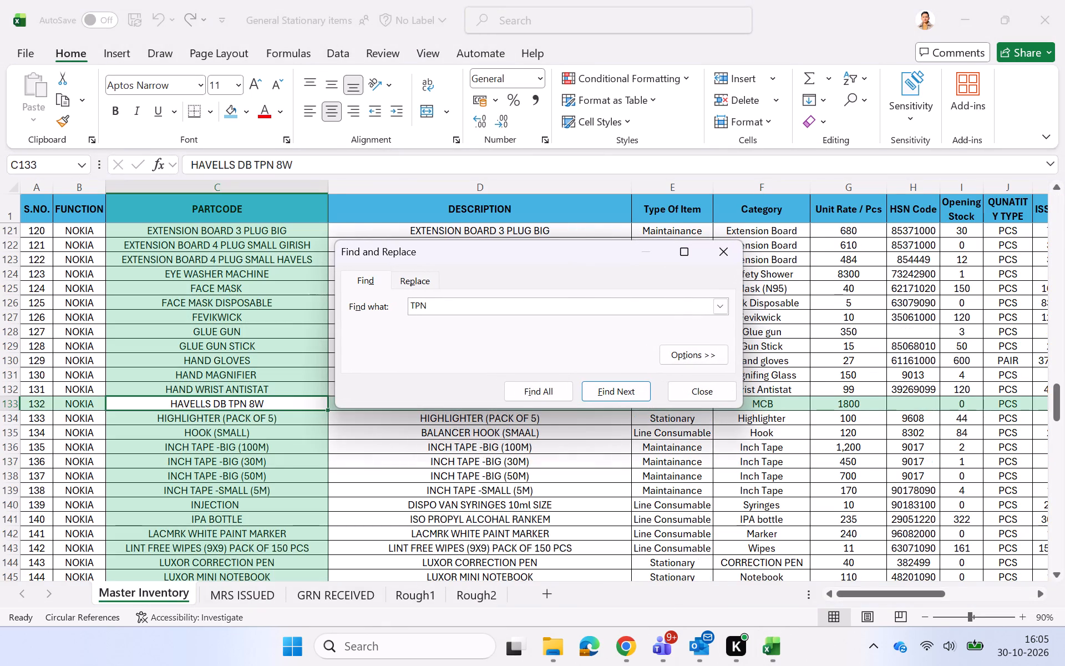
key(Return)
key(Return)
key(Return)
key(Return)
key(Return)
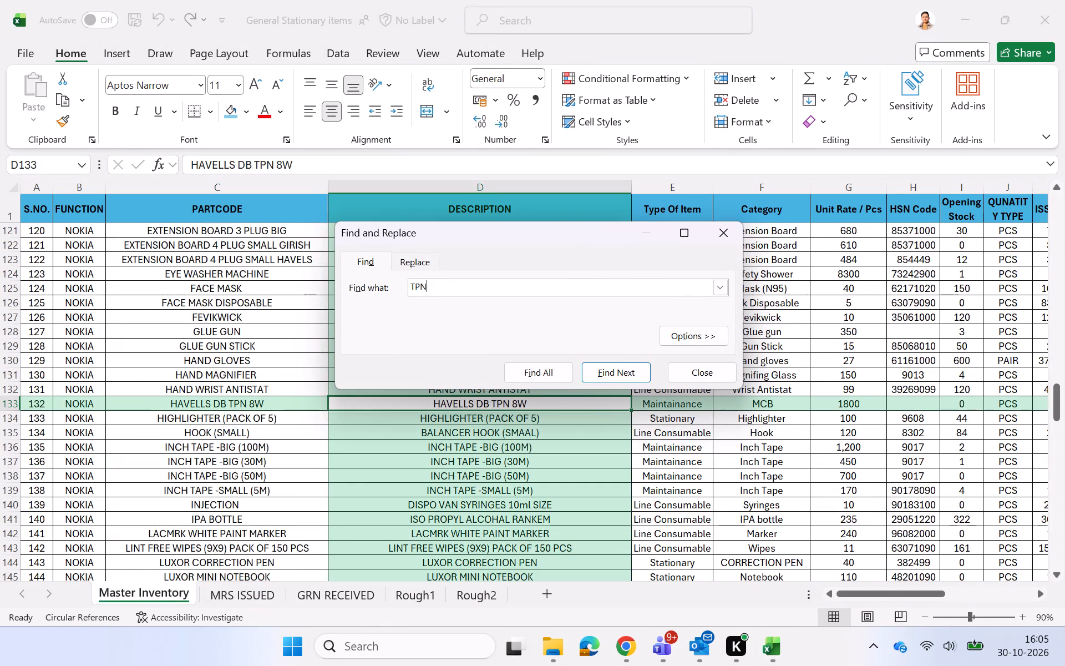
key(Return)
key(Return)
key(Return)
key(Return)
key(Return)
key(Return)
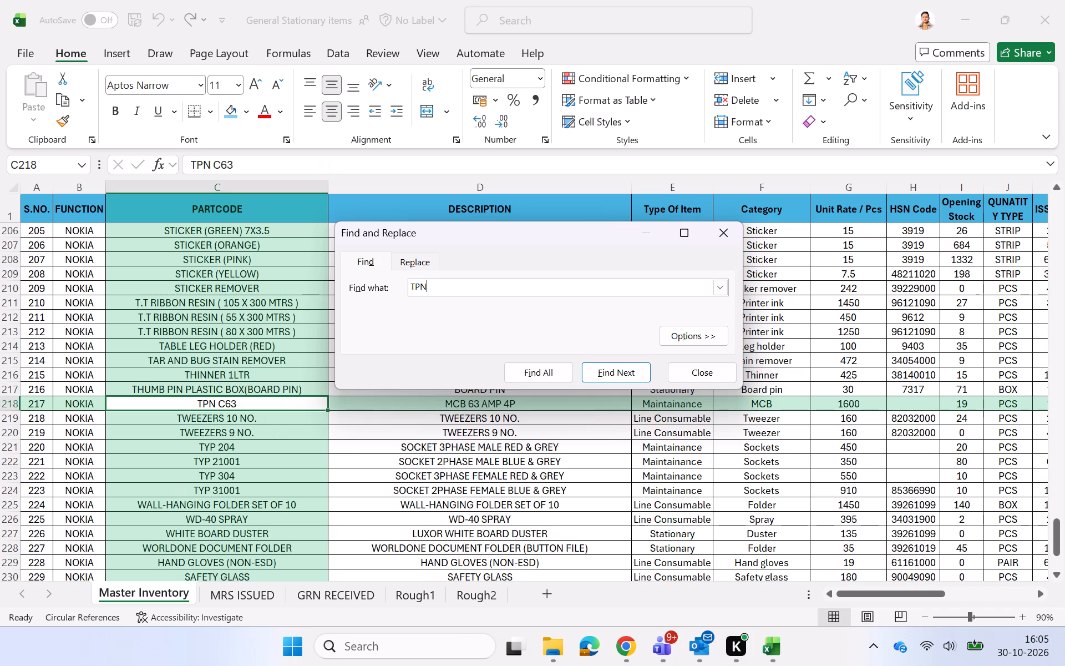
click(707, 359)
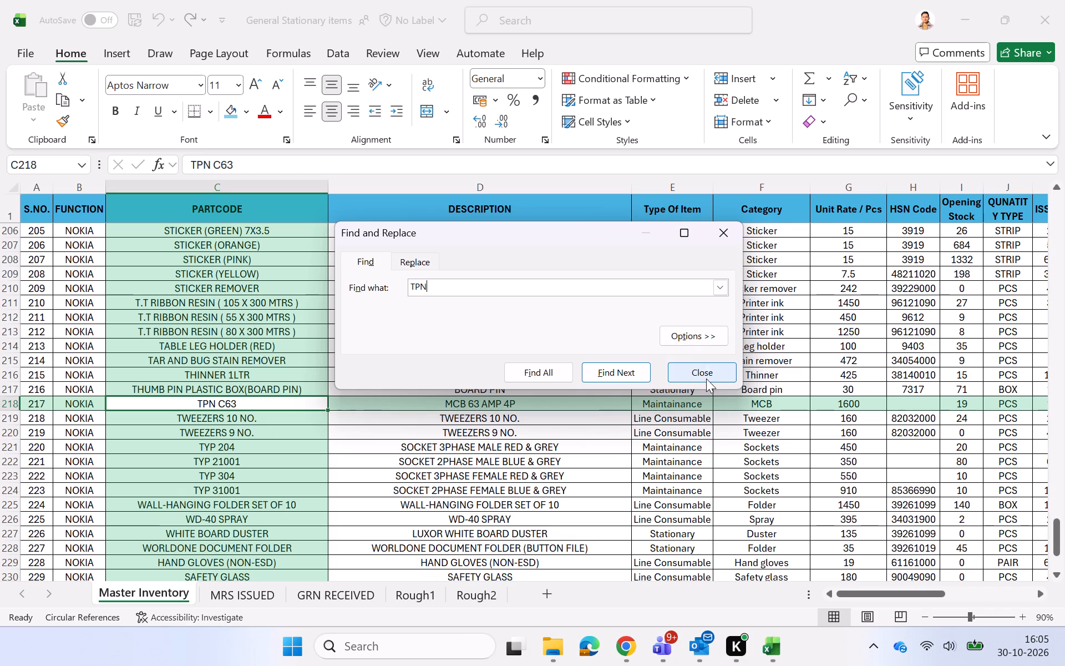
click(706, 379)
key(Right)
key(Right)
key(Right)
key(Right)
Back on the SUMMARY OCT 26 Dashboard, enter 1600 as the unit price of TPN C63 in the Maintainance table.
key(alt+Tab)
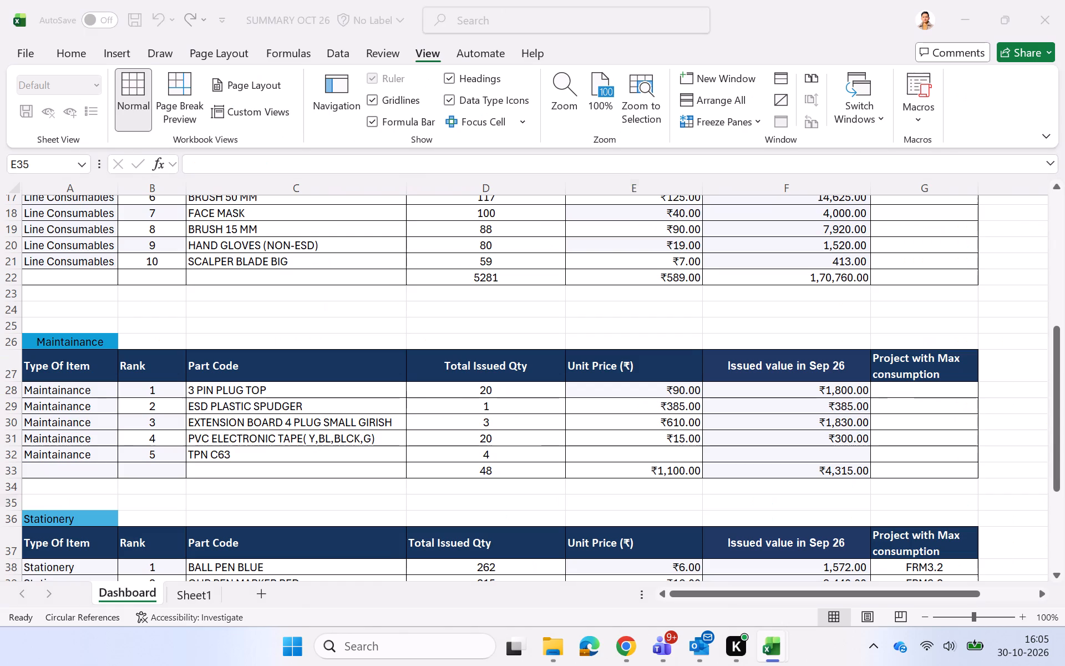
key(Up)
key(Up)
key(Up)
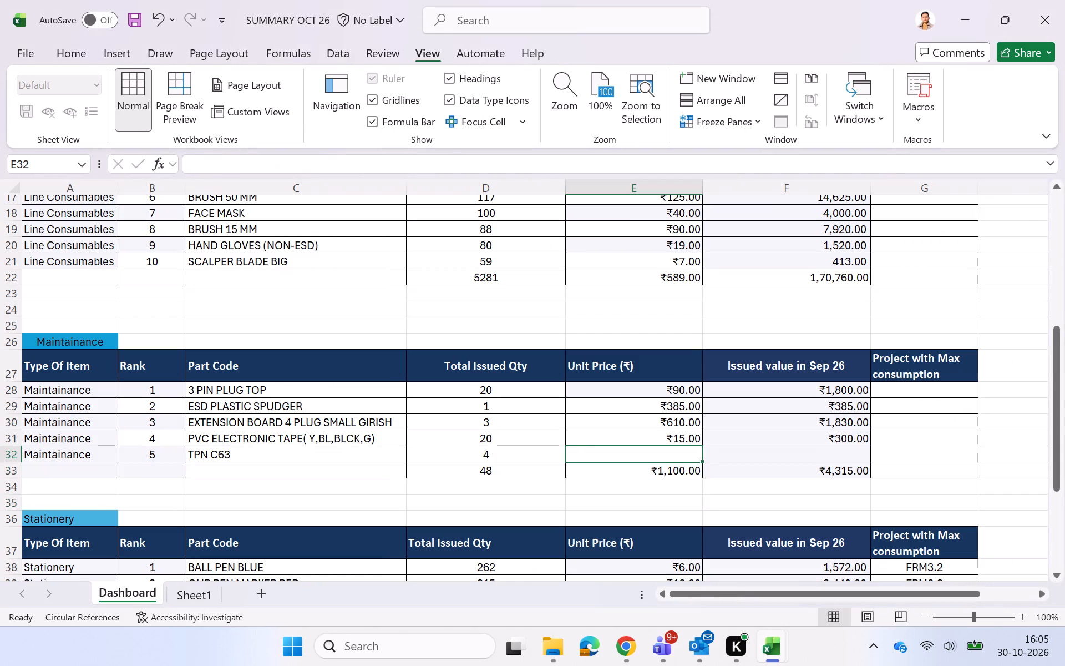
text(1600)
key(Return)
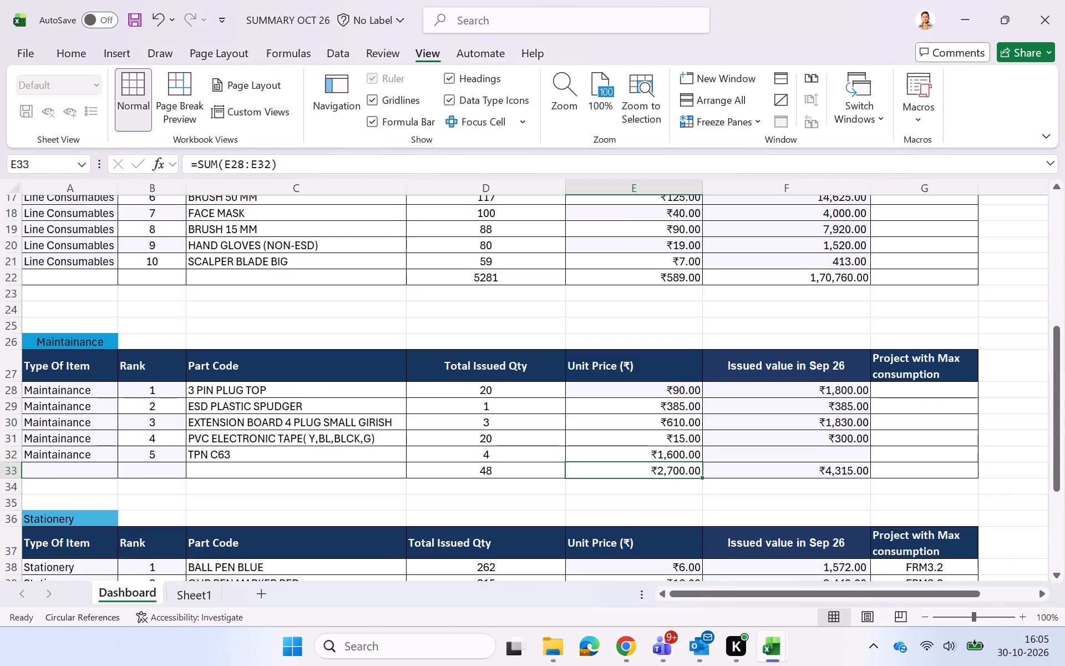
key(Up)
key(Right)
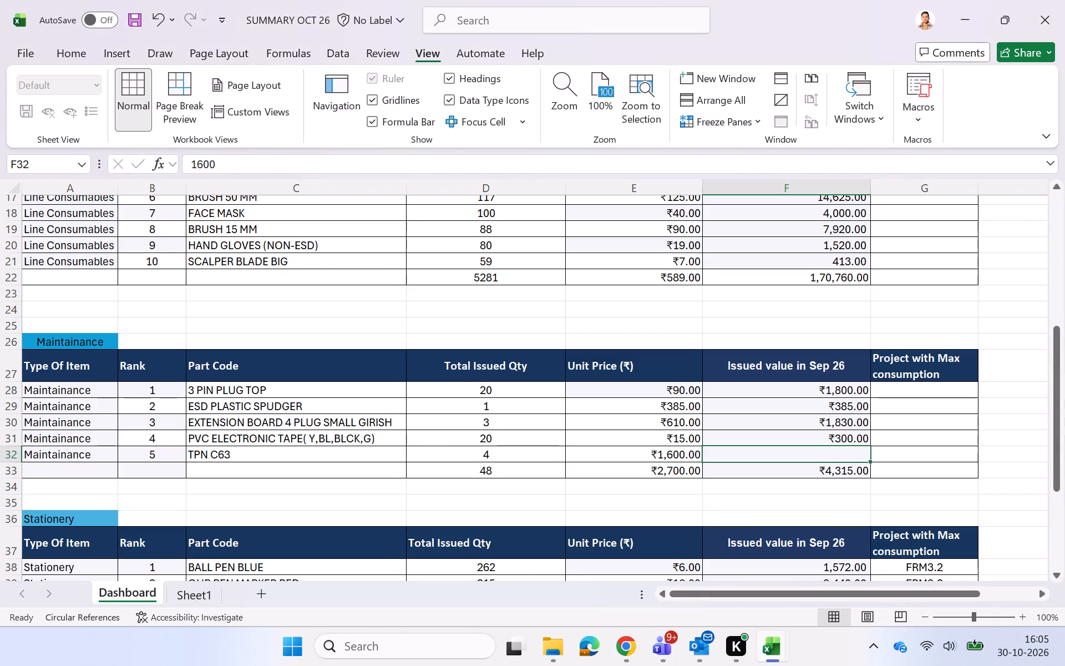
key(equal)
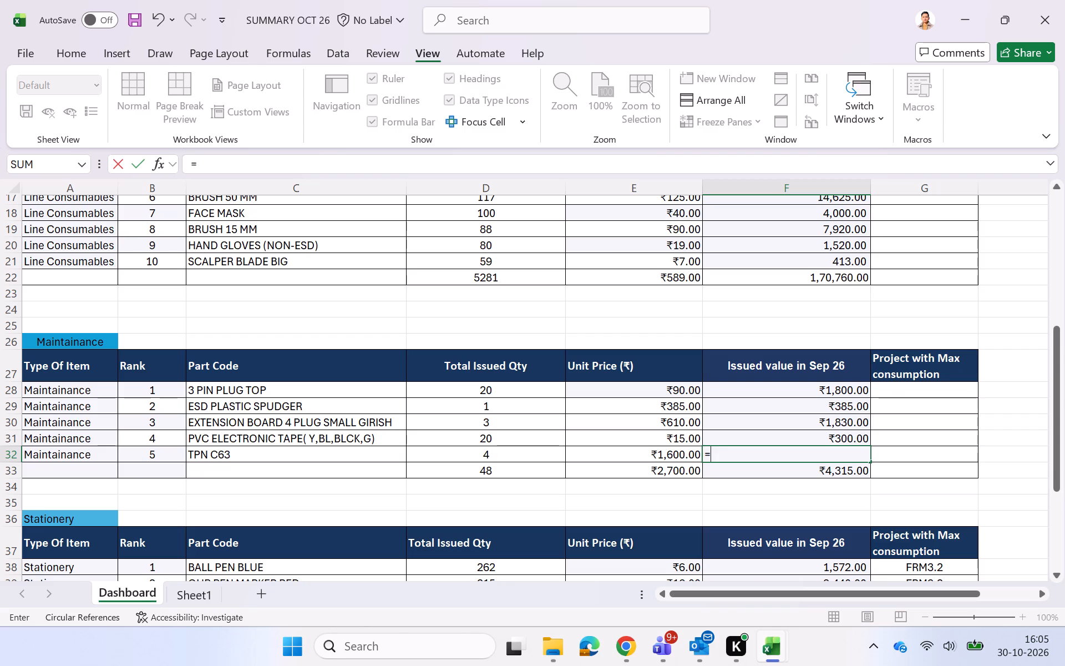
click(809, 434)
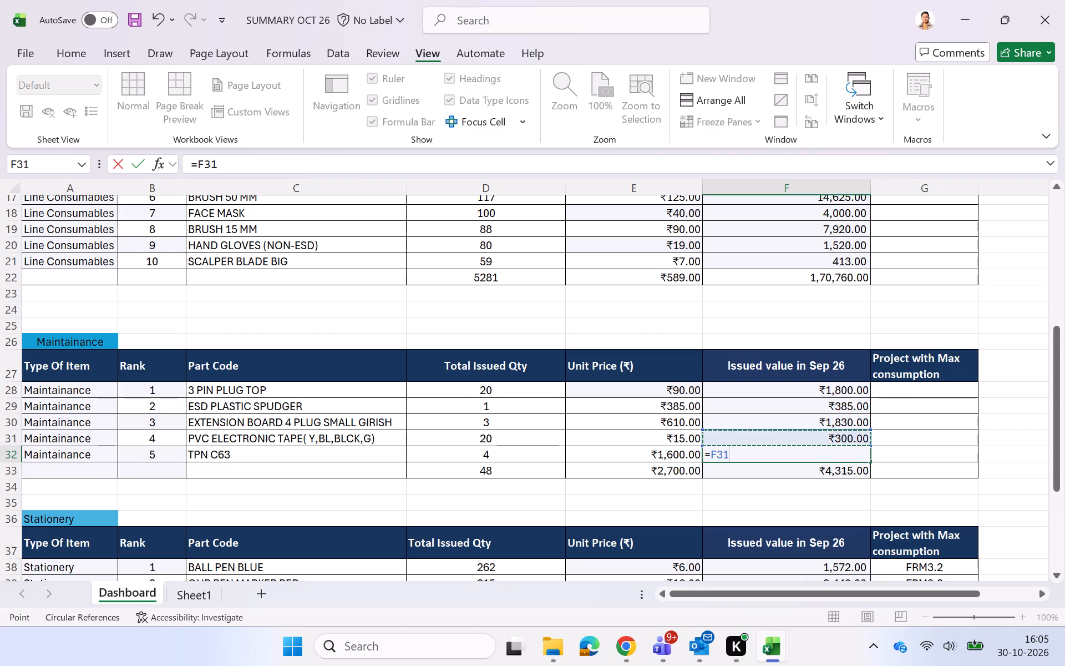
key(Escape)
Fill the issued value of the PVC ELECTRONIC TAPE row down to the TPN C63 row in the Maintainance table.
click(848, 433)
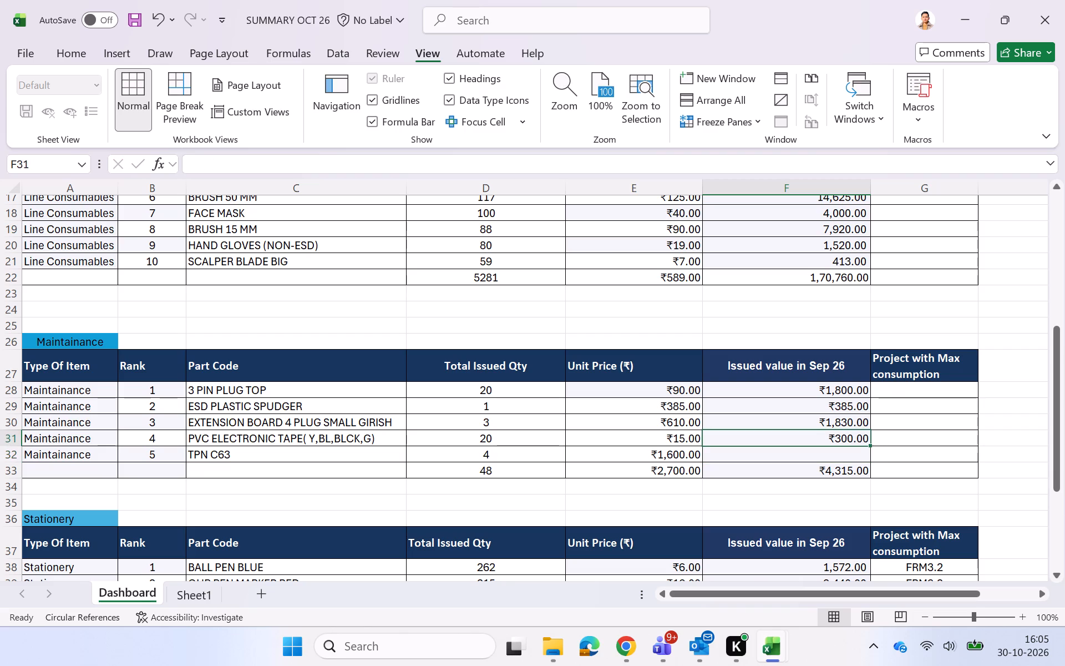
click(872, 443)
click(872, 443)
click(906, 451)
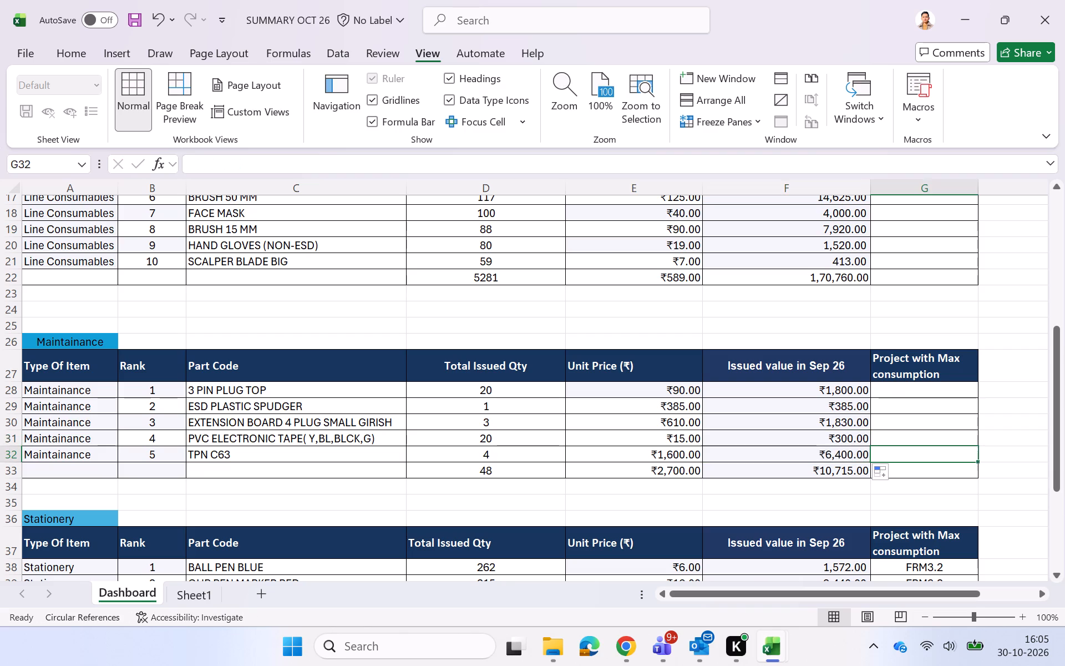
Check the Project with Max consumption columns across the Dashboard's Line Consumables, Maintainance and Stationery tables.
click(916, 393)
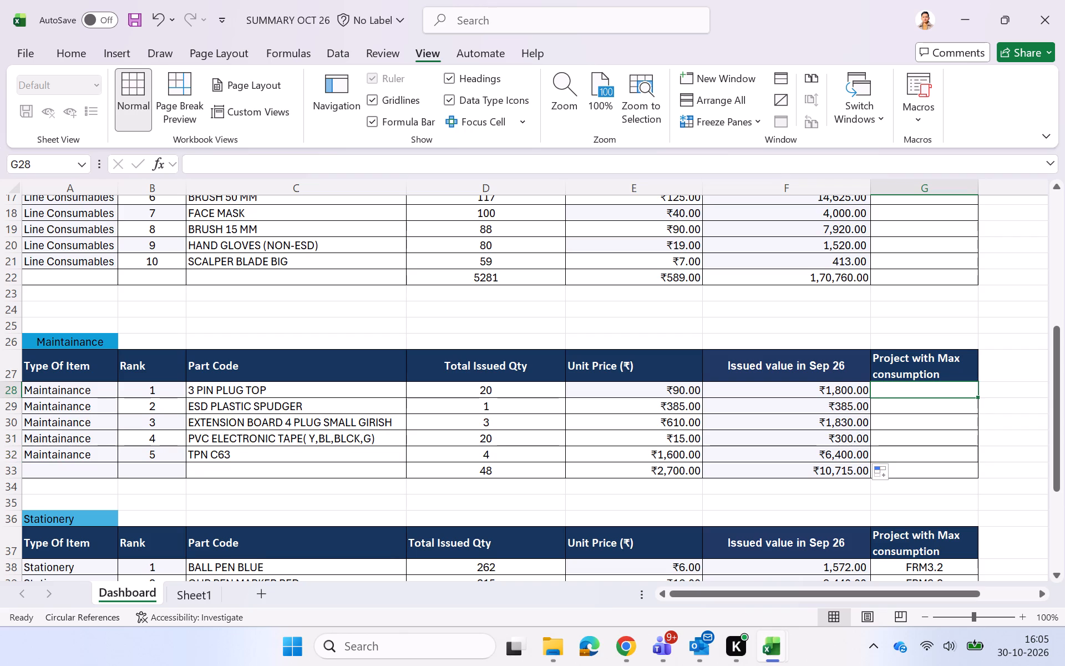
scroll(916, 393, up, 2)
scroll(916, 393, down, 6)
scroll(916, 393, up, 1)
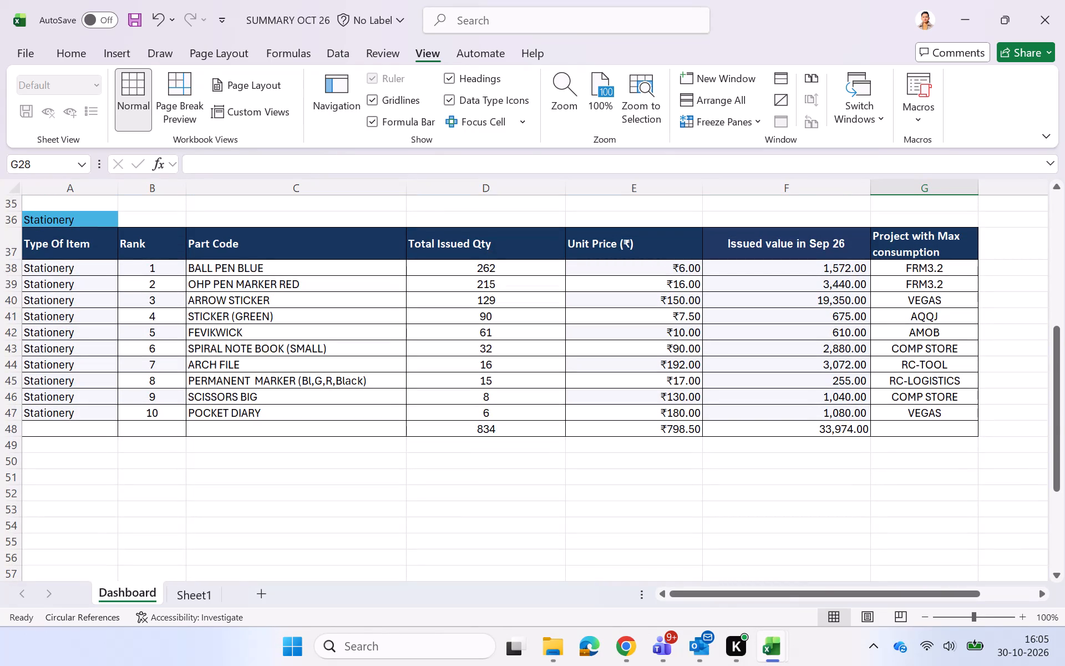
scroll(916, 393, up, 4)
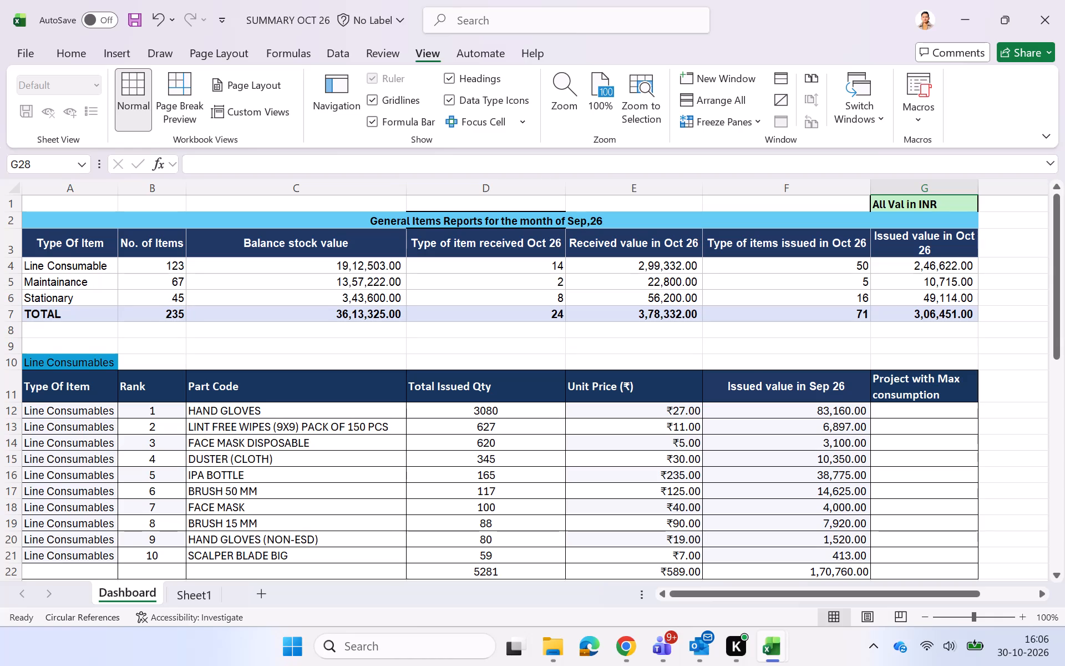
scroll(916, 393, down, 1)
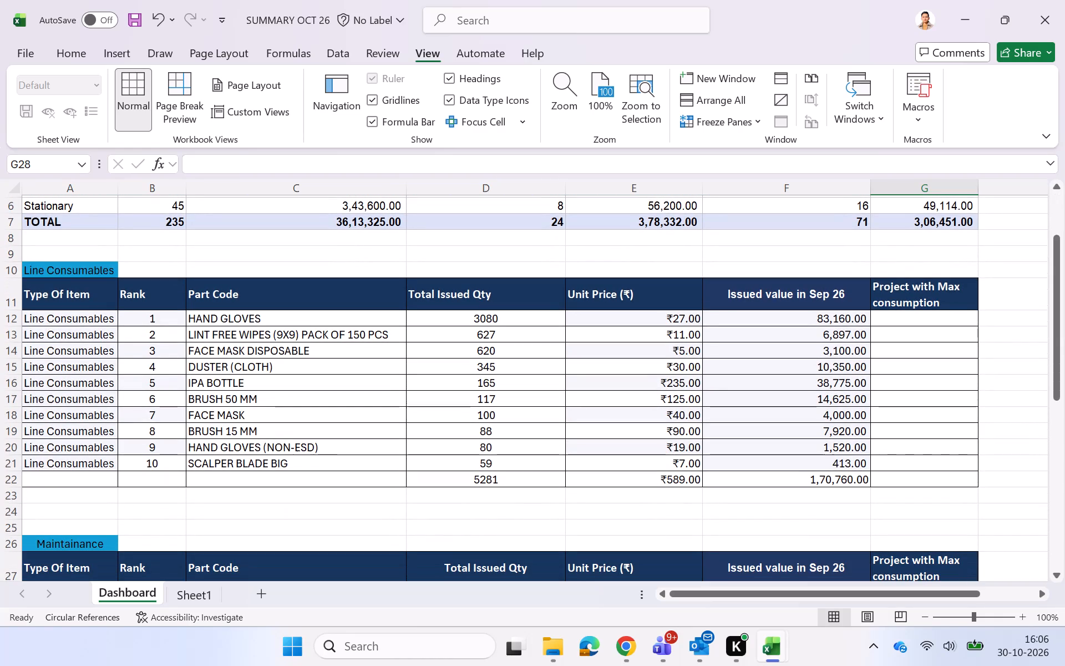
click(934, 315)
key(alt+Tab)
key(alt+Tab)
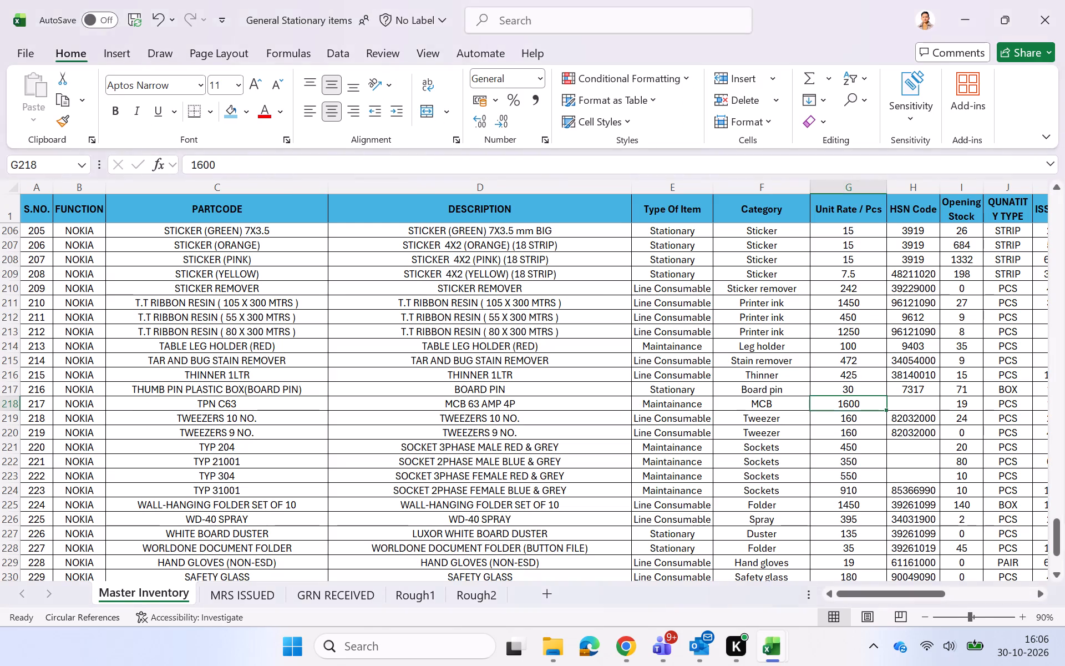
In Sheet1, remove the filter from the stationery consumption table and apply one to the Line Consumables project wise consumption table.
click(206, 594)
scroll(291, 458, right, 2)
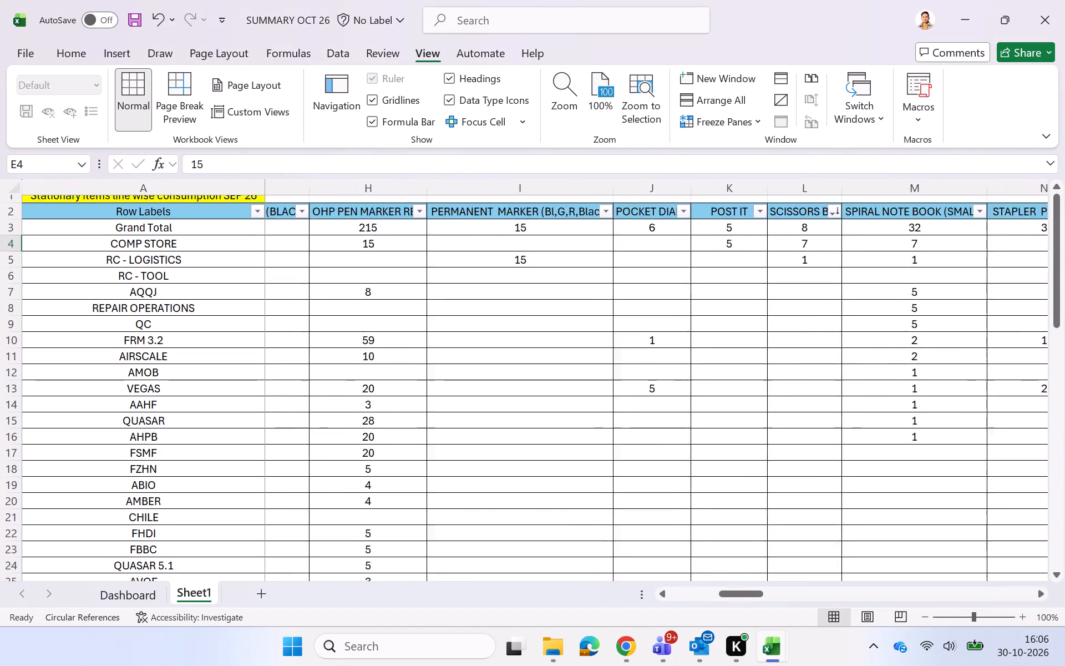
scroll(291, 458, right, 4)
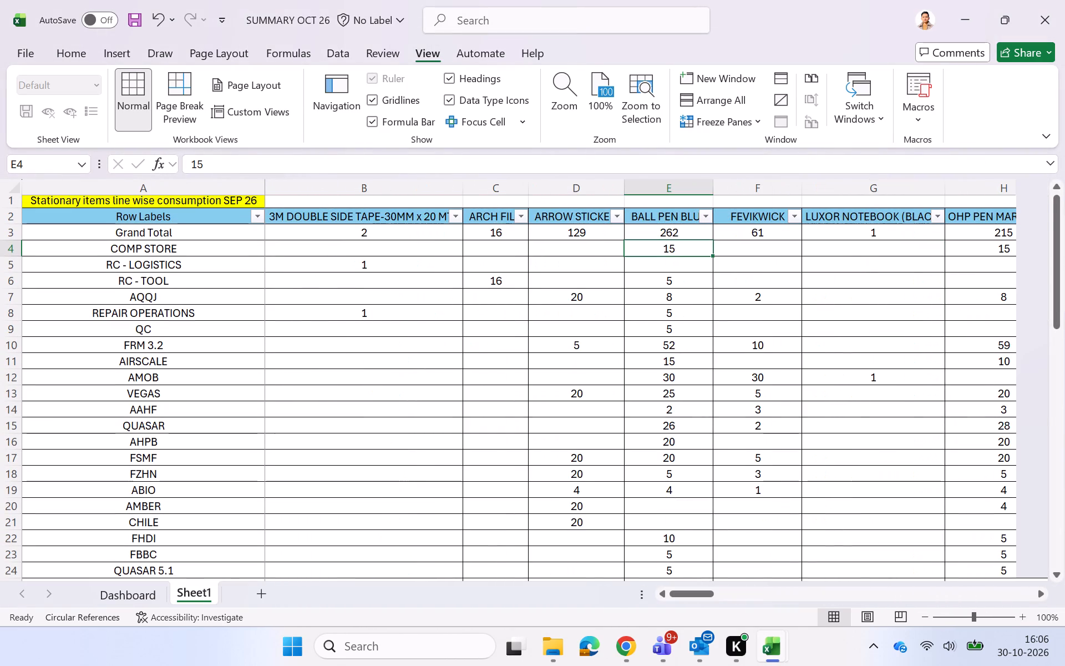
click(327, 381)
key(ctrl+shift+l)
scroll(327, 381, down, 2)
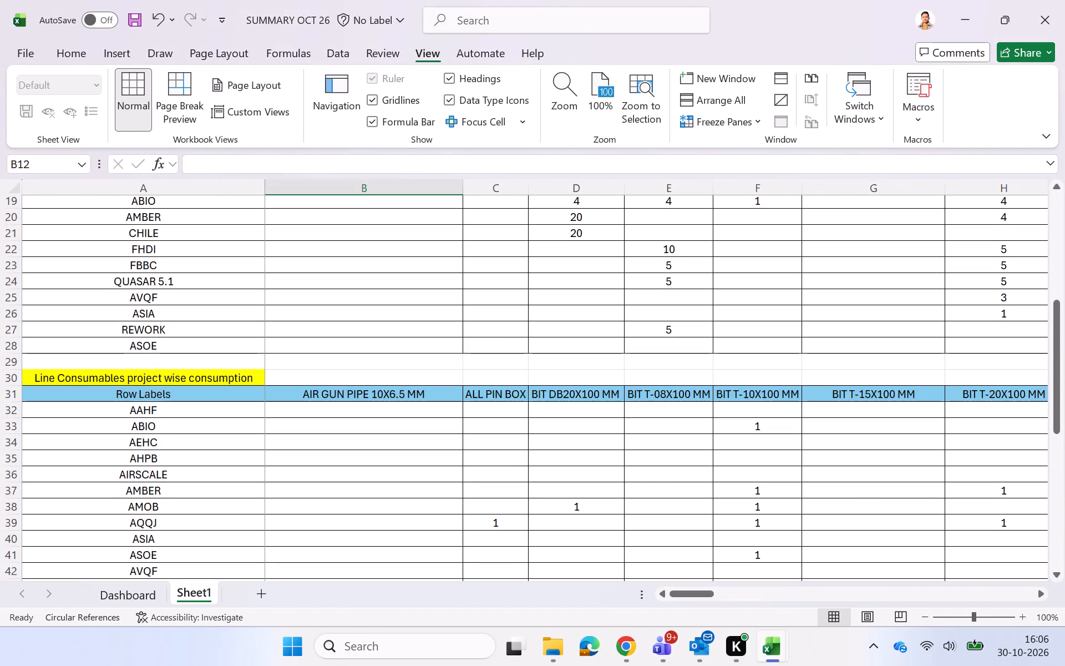
scroll(327, 381, down, 1)
click(351, 395)
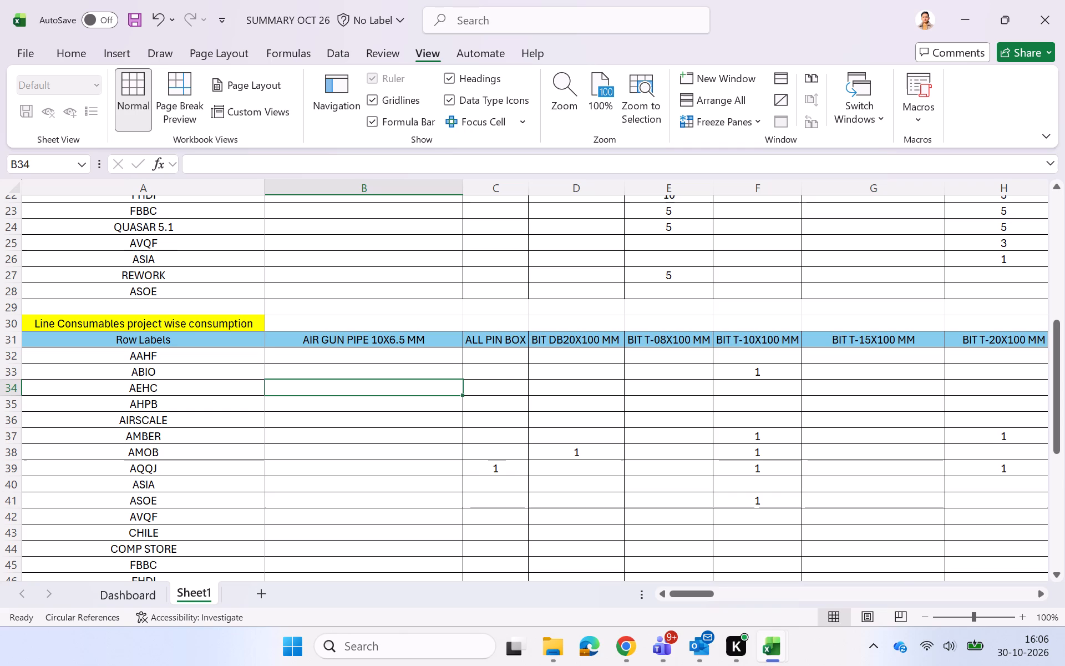
key(ctrl+shift+l)
scroll(351, 395, up, 5)
scroll(351, 395, down, 2)
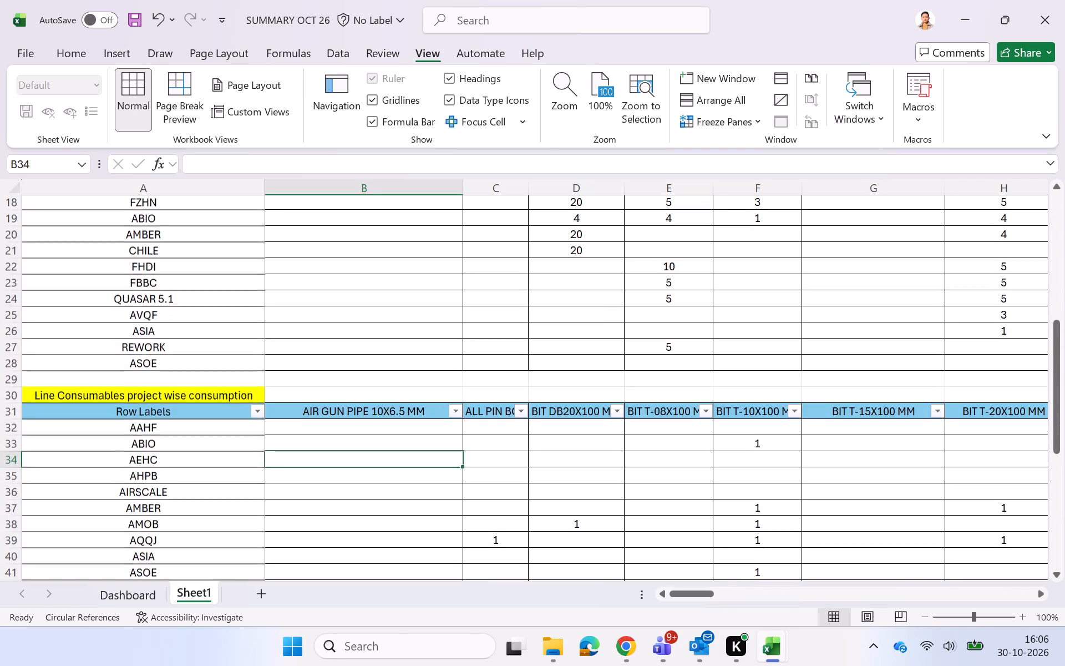
scroll(351, 395, down, 3)
Sort Sheet1's Line Consumables project wise consumption table by HAND GLOVES from largest to smallest, after checking the item on the Dashboard.
key(alt+Tab)
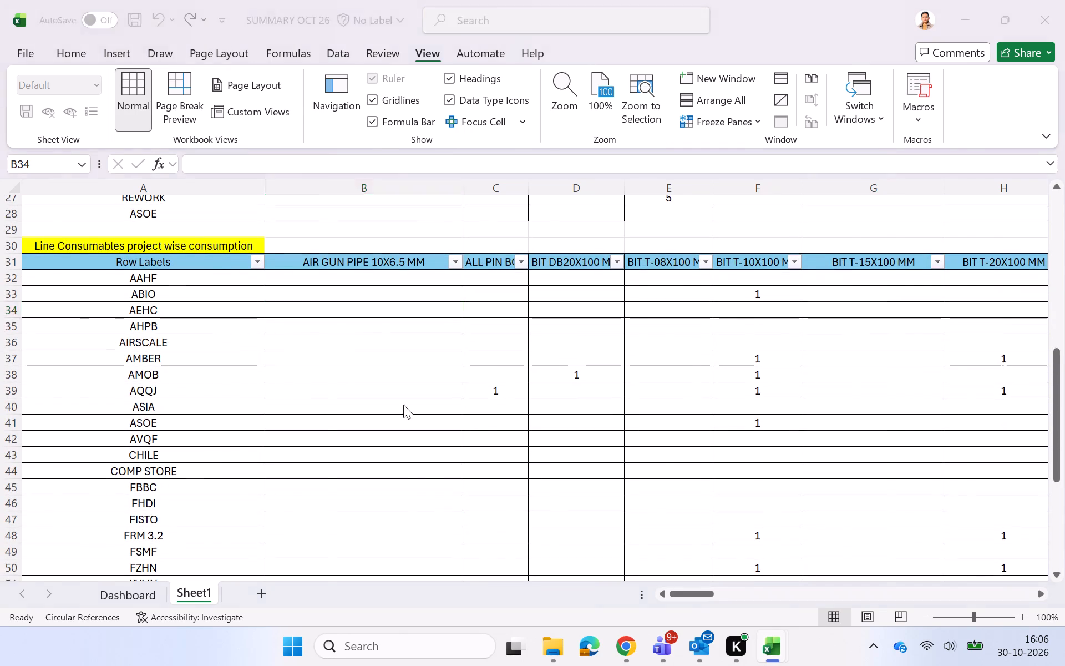
key(alt+Tab)
click(131, 593)
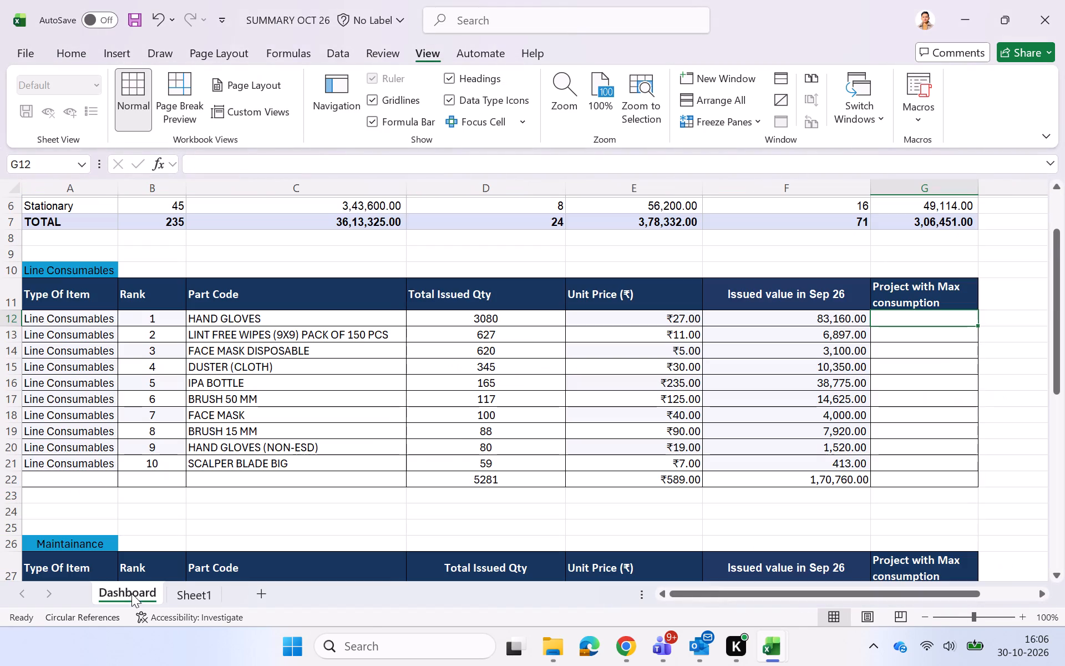
click(213, 592)
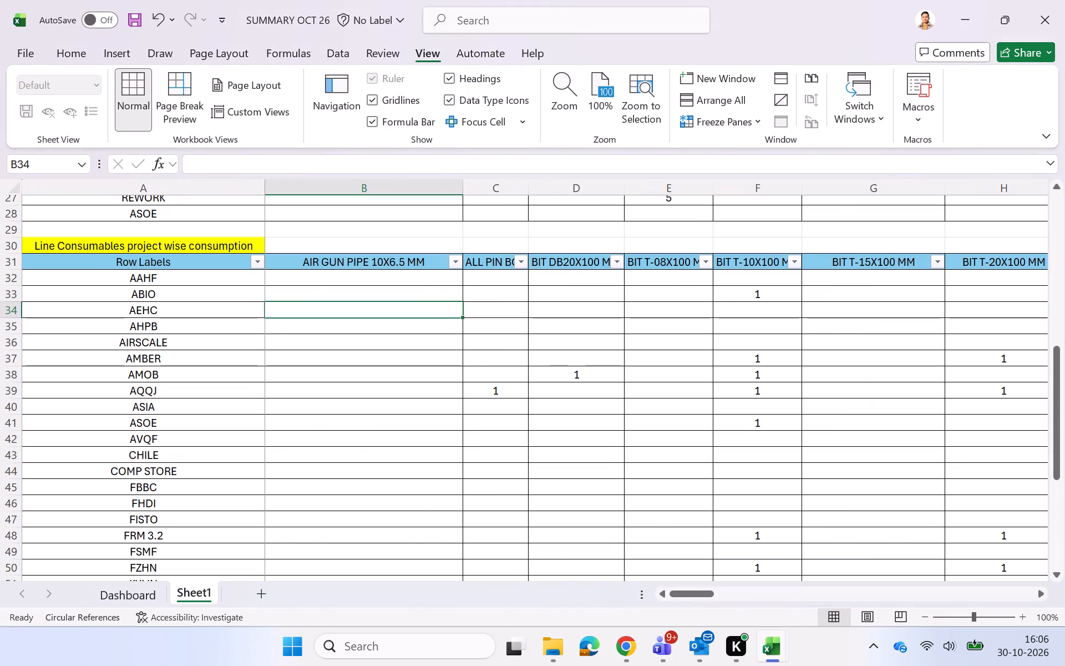
scroll(438, 436, left, 9)
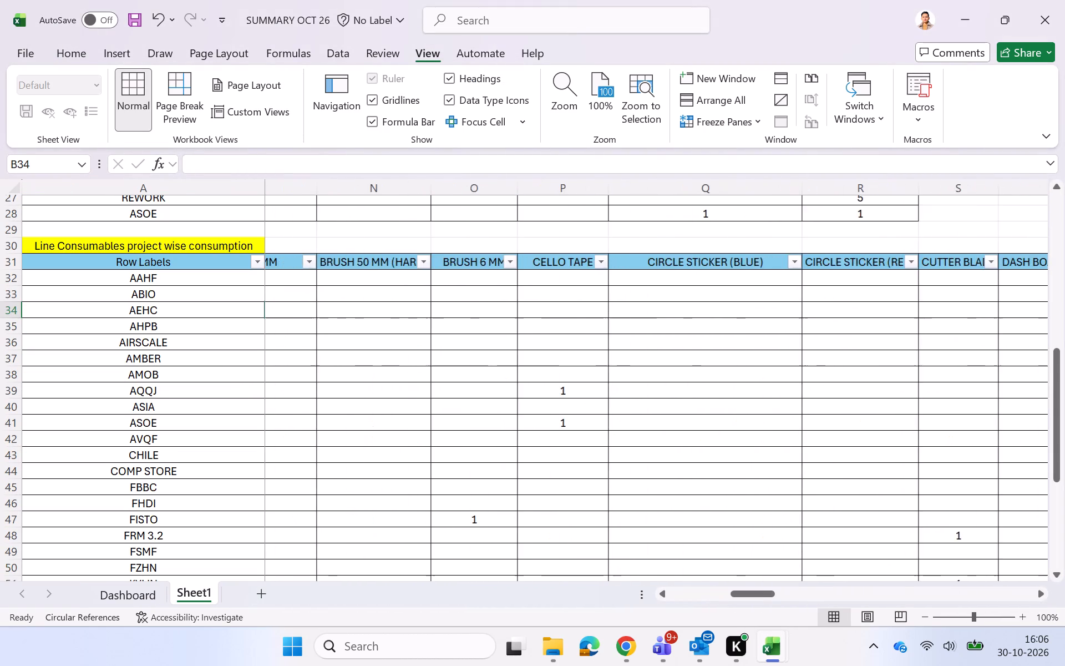
scroll(438, 436, left, 3)
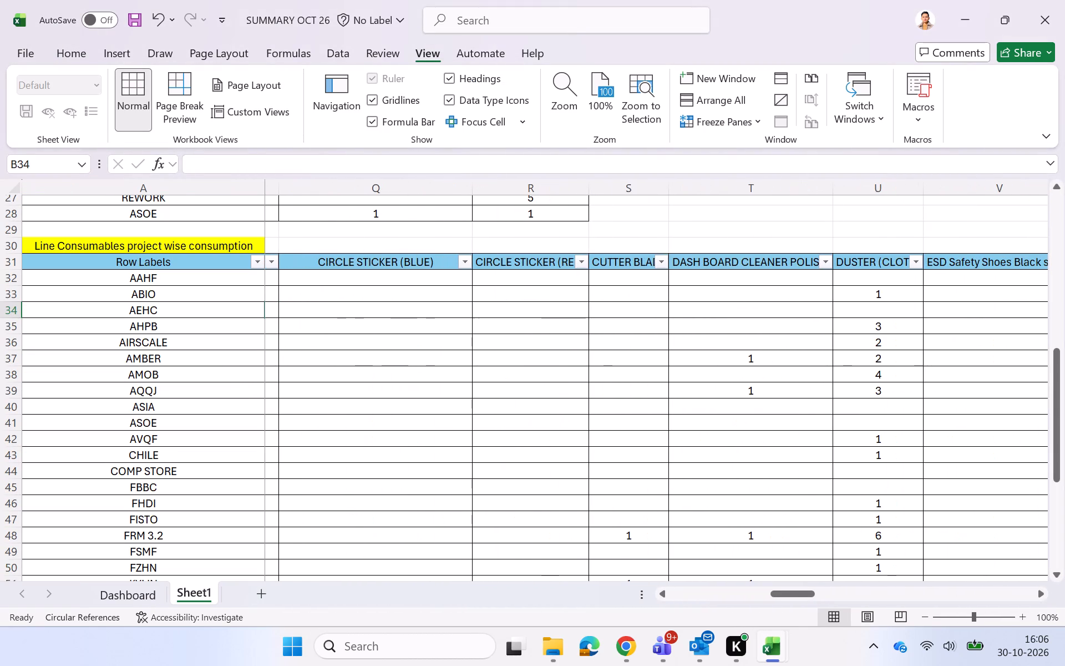
scroll(438, 436, left, 6)
scroll(719, 370, left, 1)
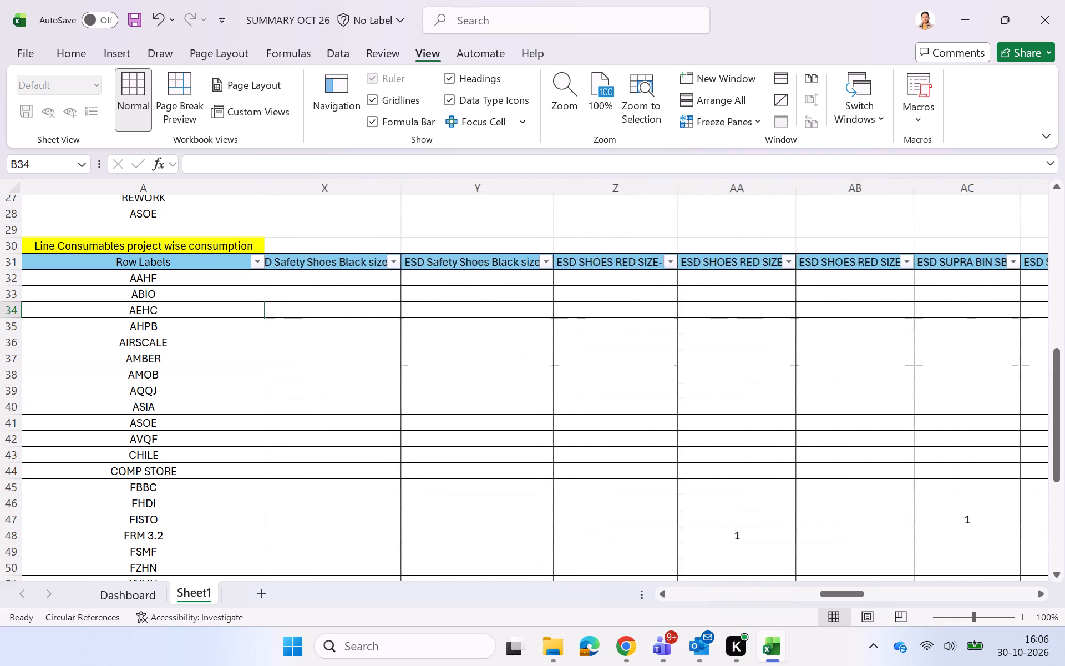
scroll(719, 370, left, 6)
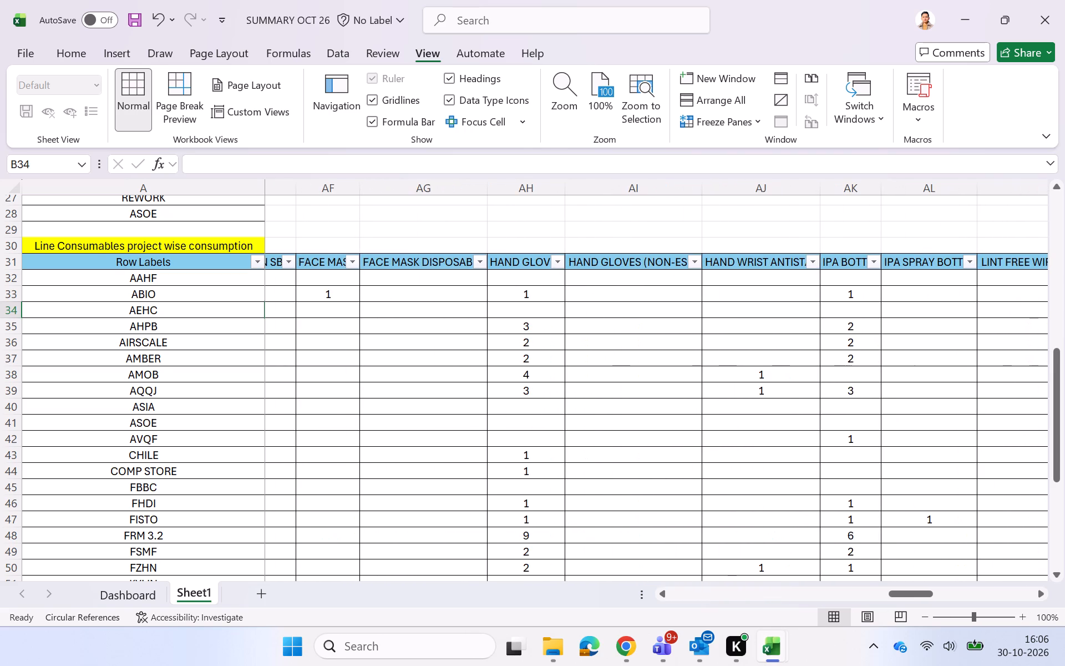
click(558, 263)
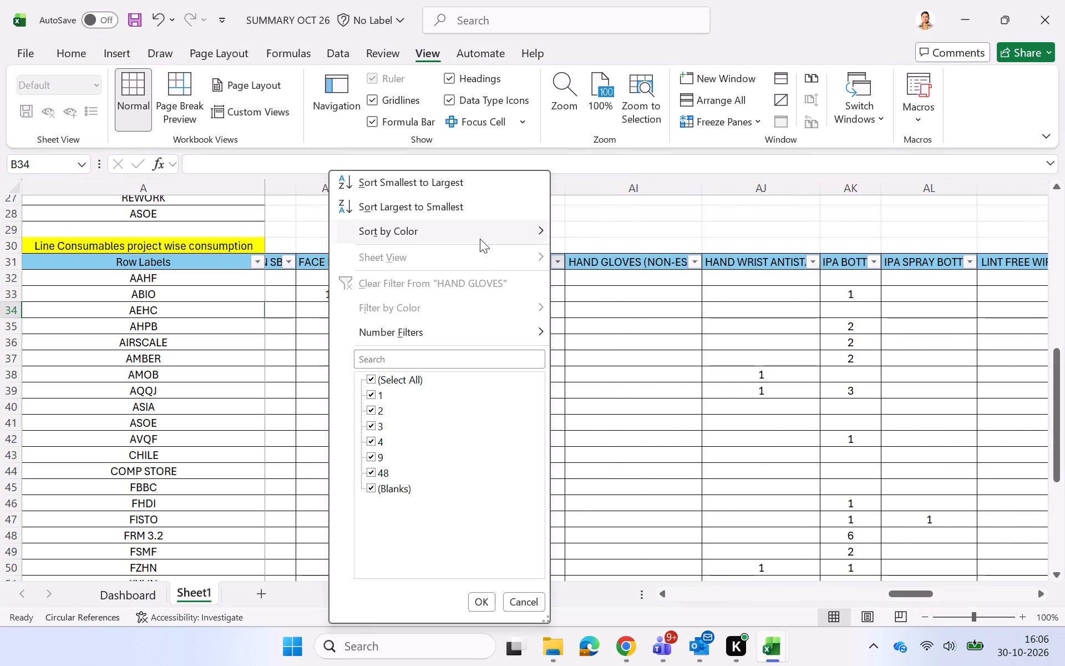
click(486, 211)
Examine the sorted HAND GLOVES column and its neighbouring item columns against the Dashboard's Line Consumables list.
scroll(617, 337, left, 2)
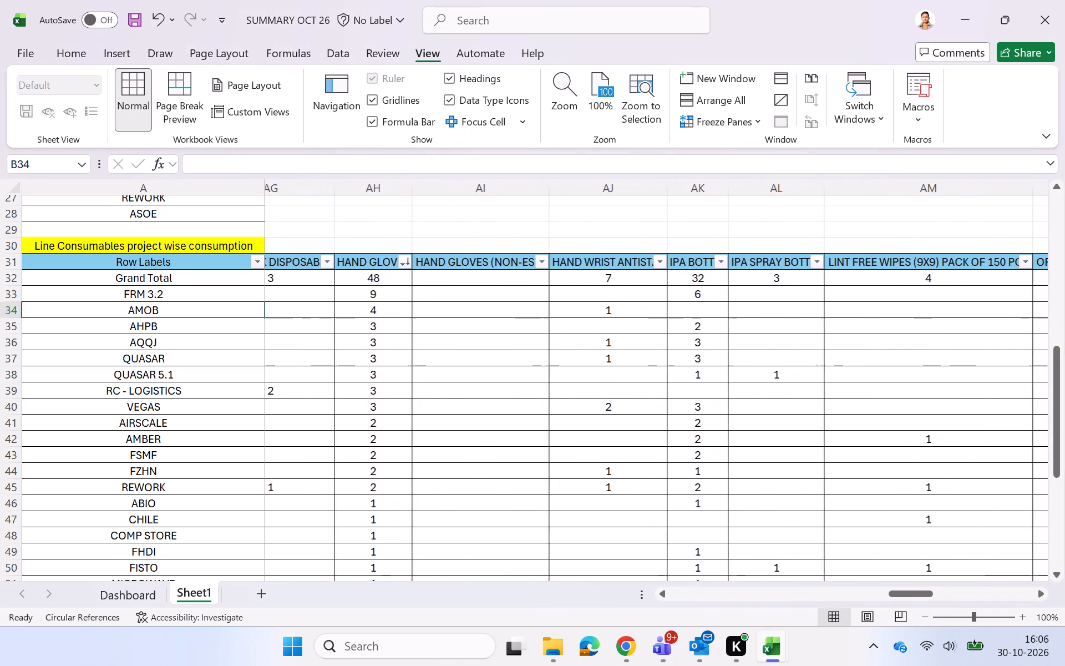
scroll(617, 337, left, 2)
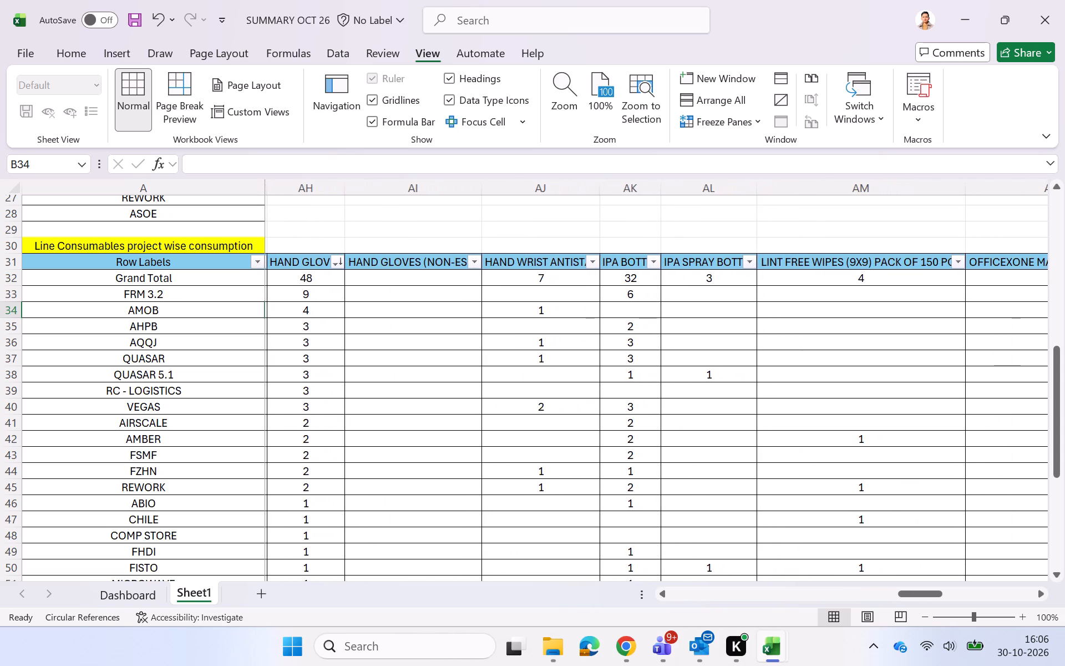
scroll(617, 337, left, 3)
scroll(617, 337, right, 1)
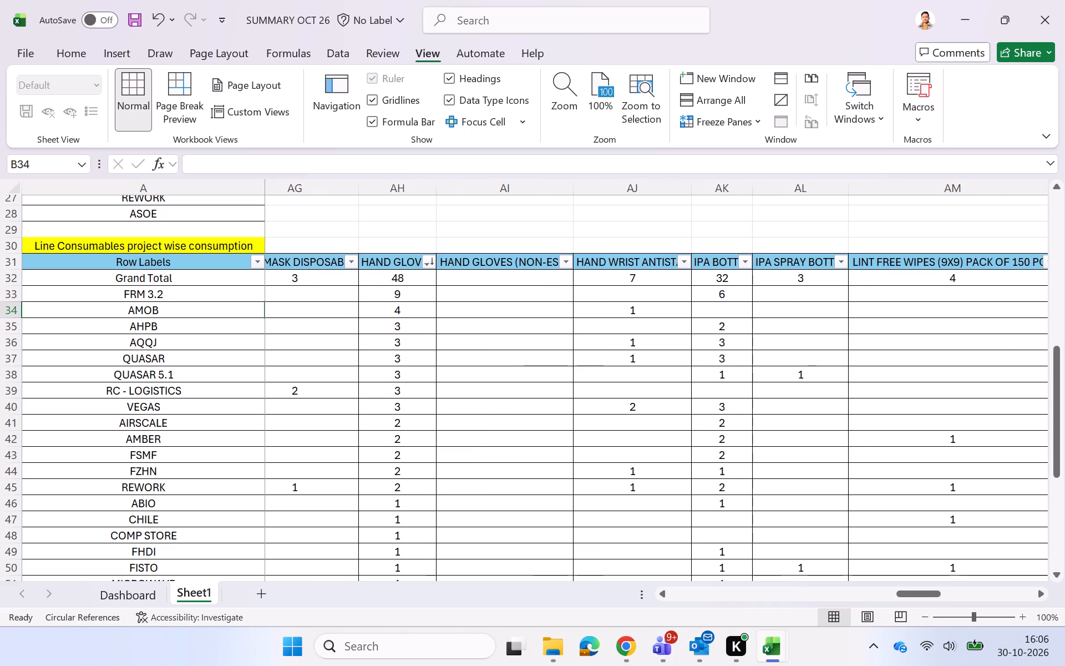
key(alt+Tab)
key(alt+Tab)
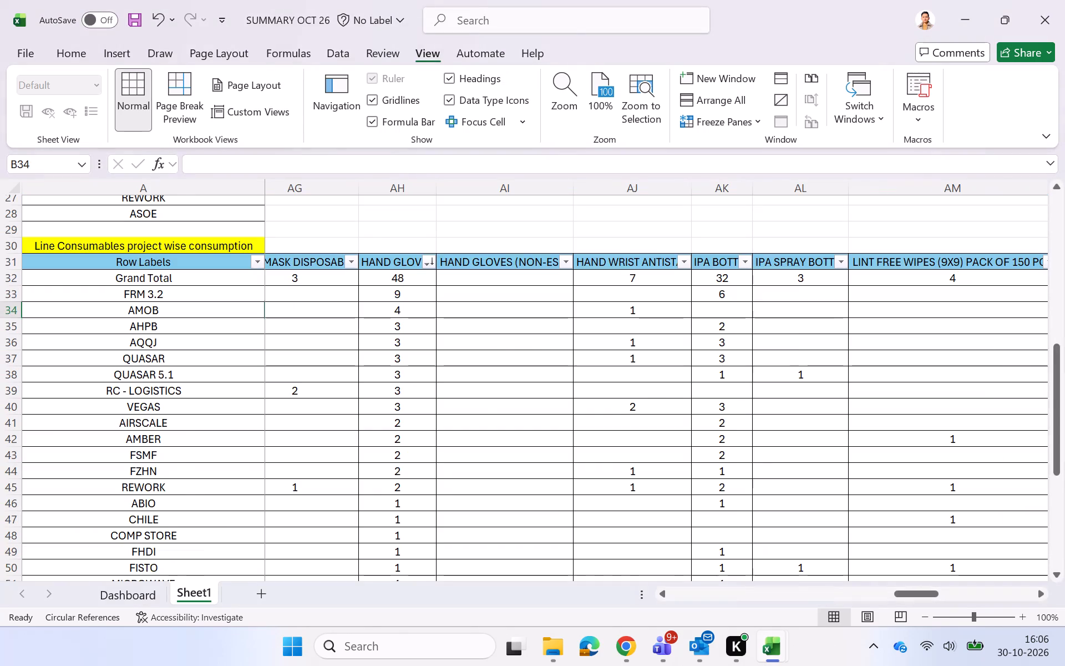
click(144, 597)
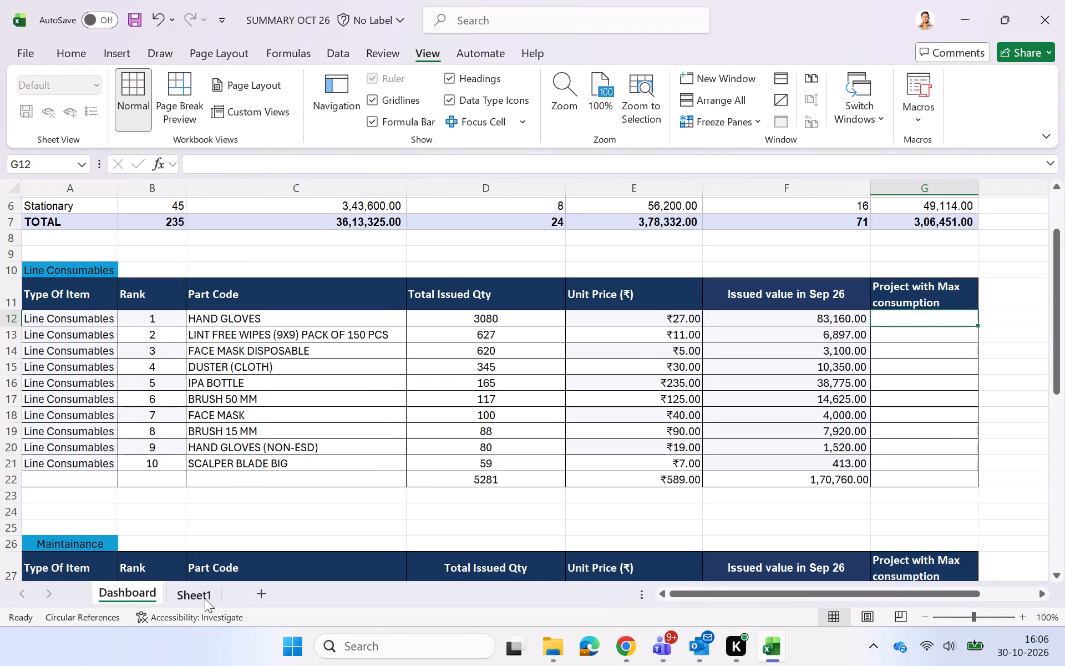
click(202, 599)
scroll(437, 460, down, 3)
scroll(437, 460, up, 1)
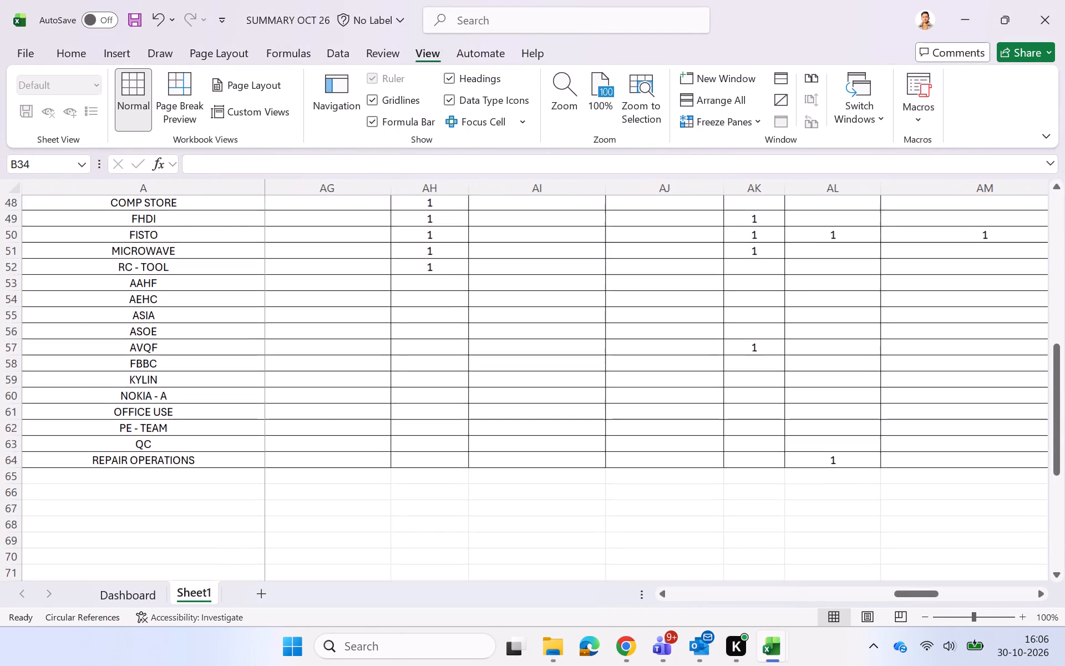
scroll(437, 460, up, 4)
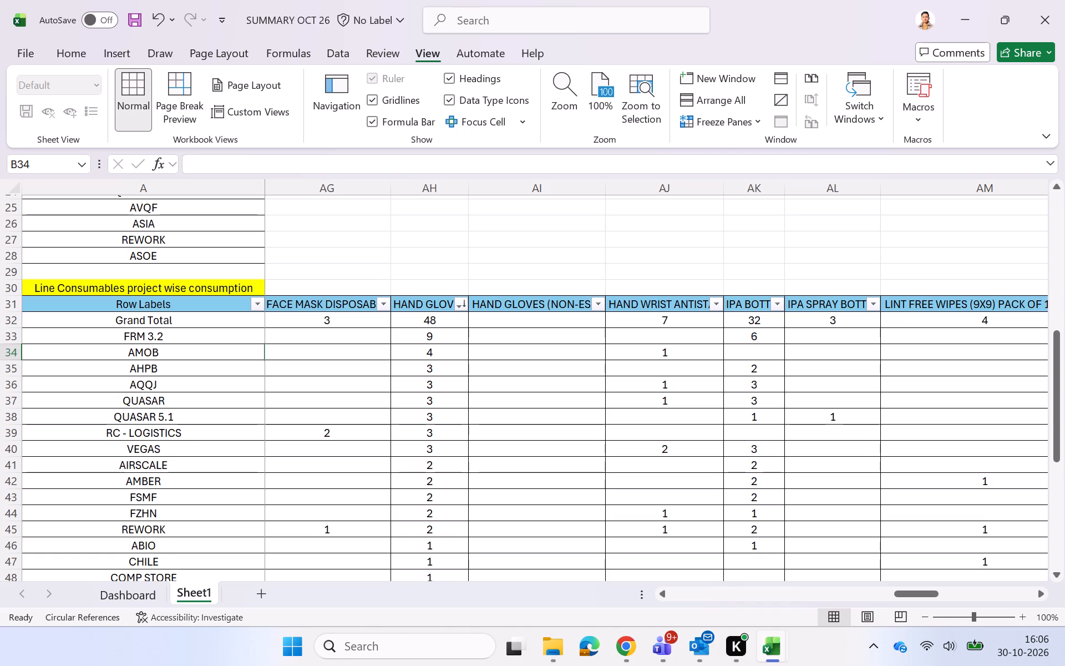
scroll(493, 416, left, 2)
scroll(493, 416, right, 2)
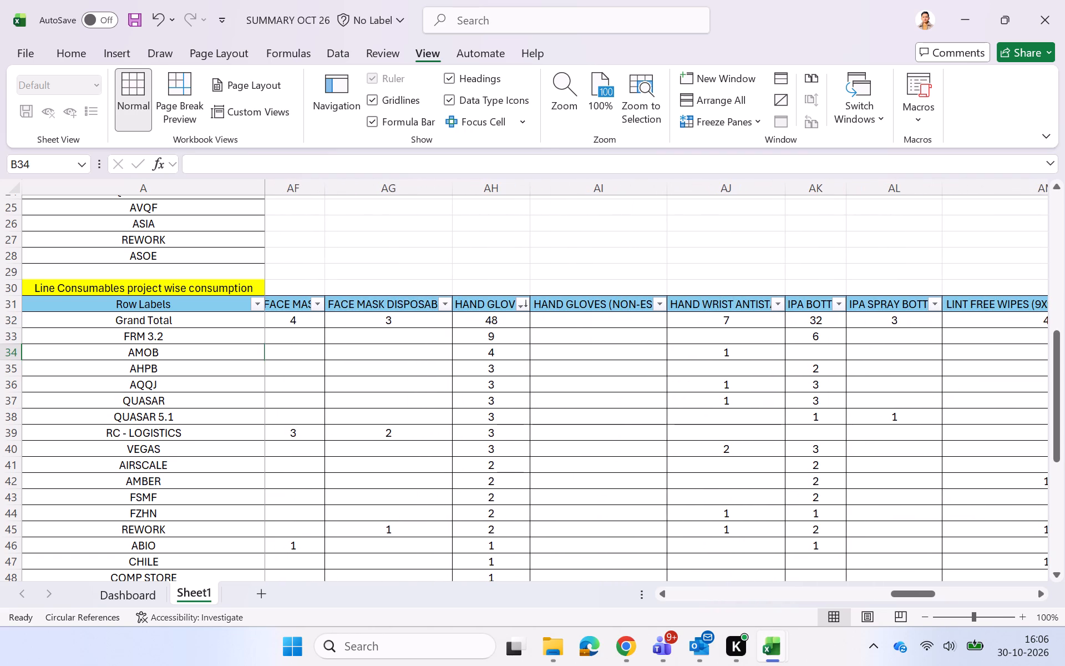
click(521, 303)
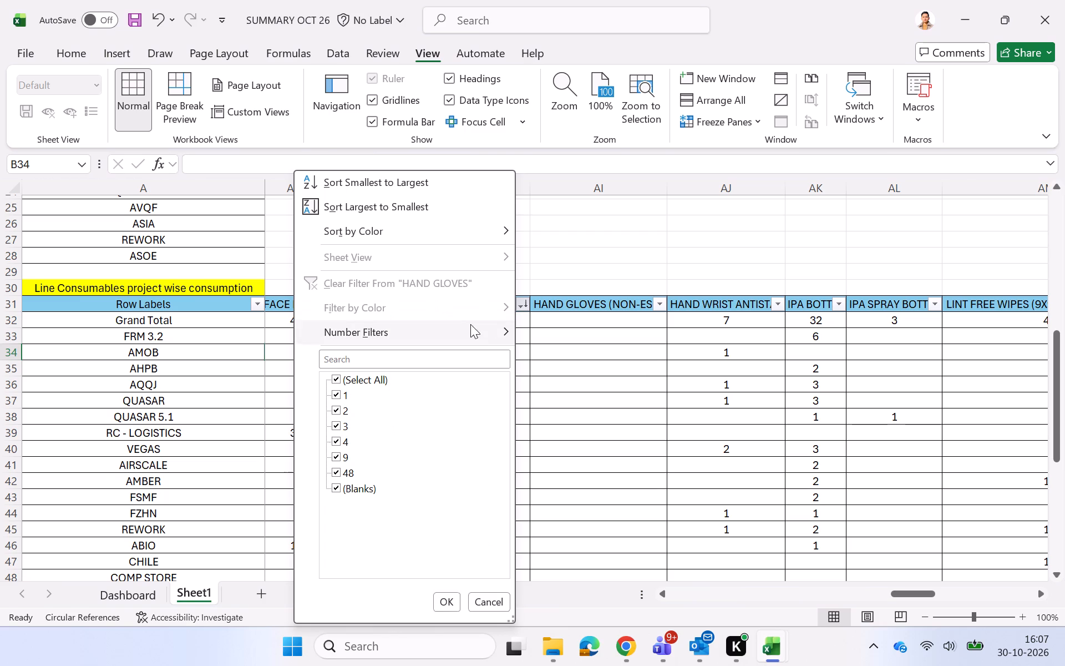
click(556, 380)
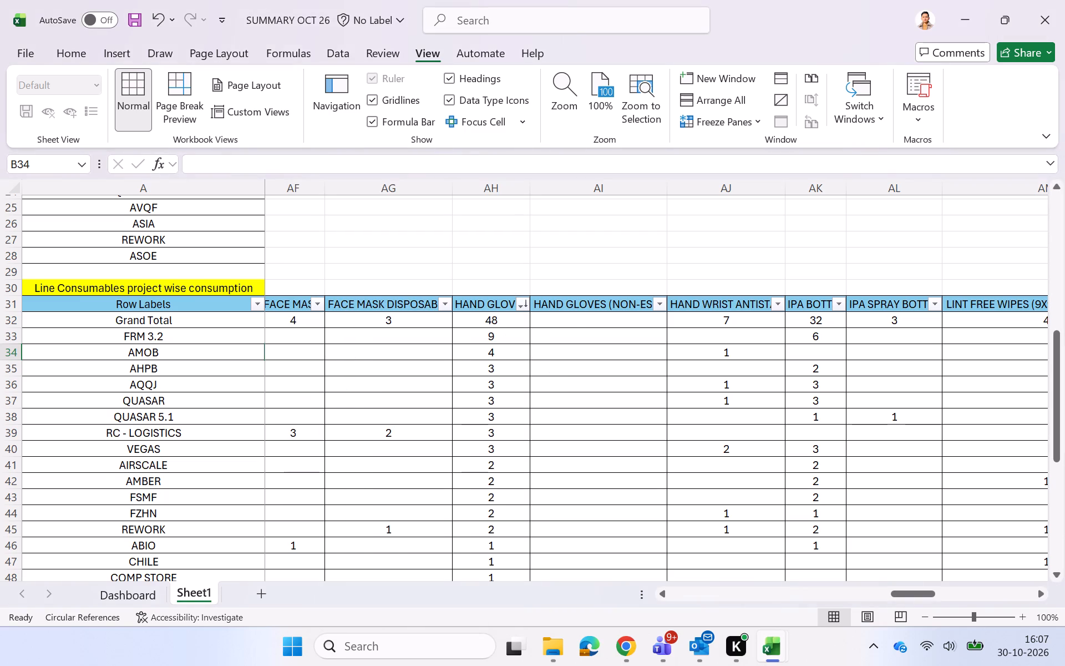
Read the FRM 3.2 row from HAND GLOVES through Grand Total and back to its row label in the Line Consumables project wise table.
click(508, 336)
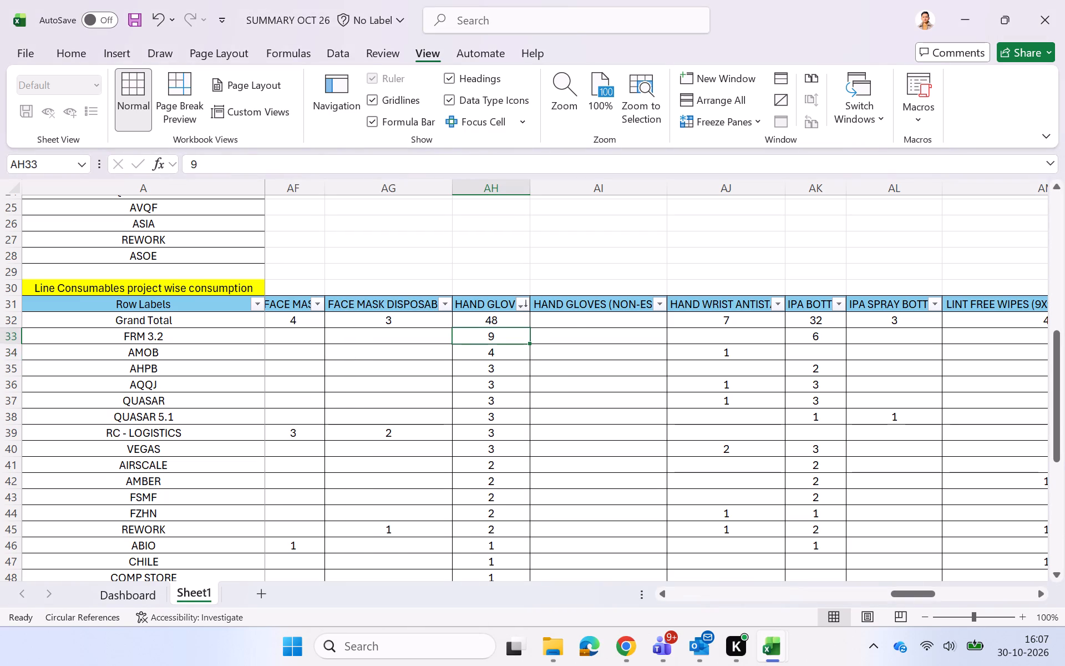
key(Right)
key(Right)
key(Right)
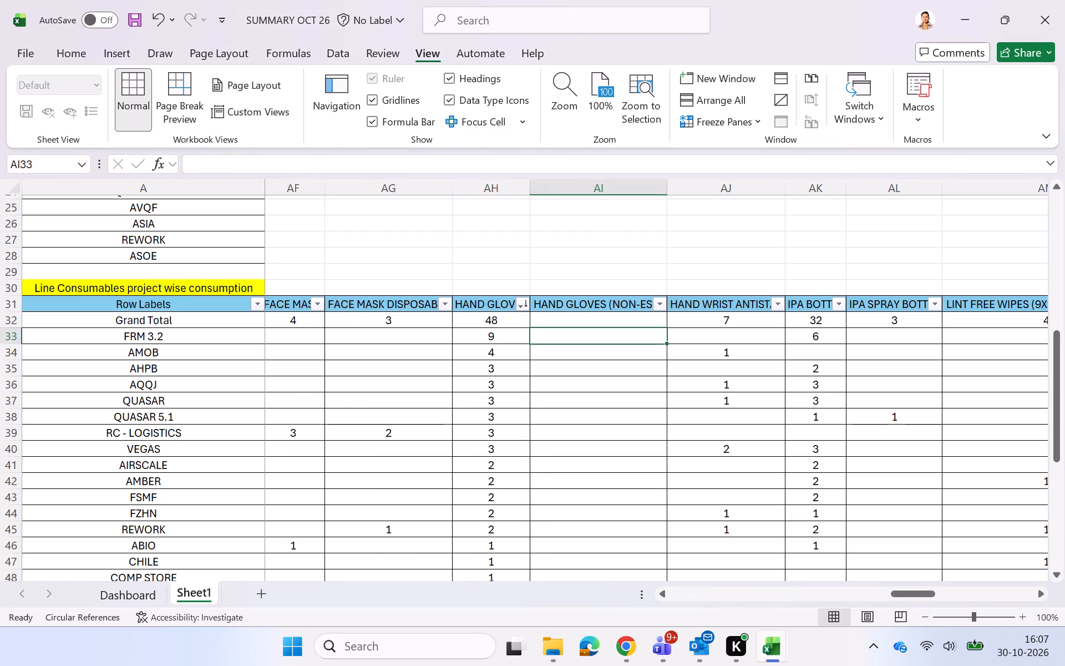
key(Right)
key(Right)
key(Right)
key(Right)
key(Right)
key(Right)
key(Right)
key(Right)
key(Right)
key(Right)
key(Right)
key(Right)
key(Right)
key(Right)
key(Right)
key(Right)
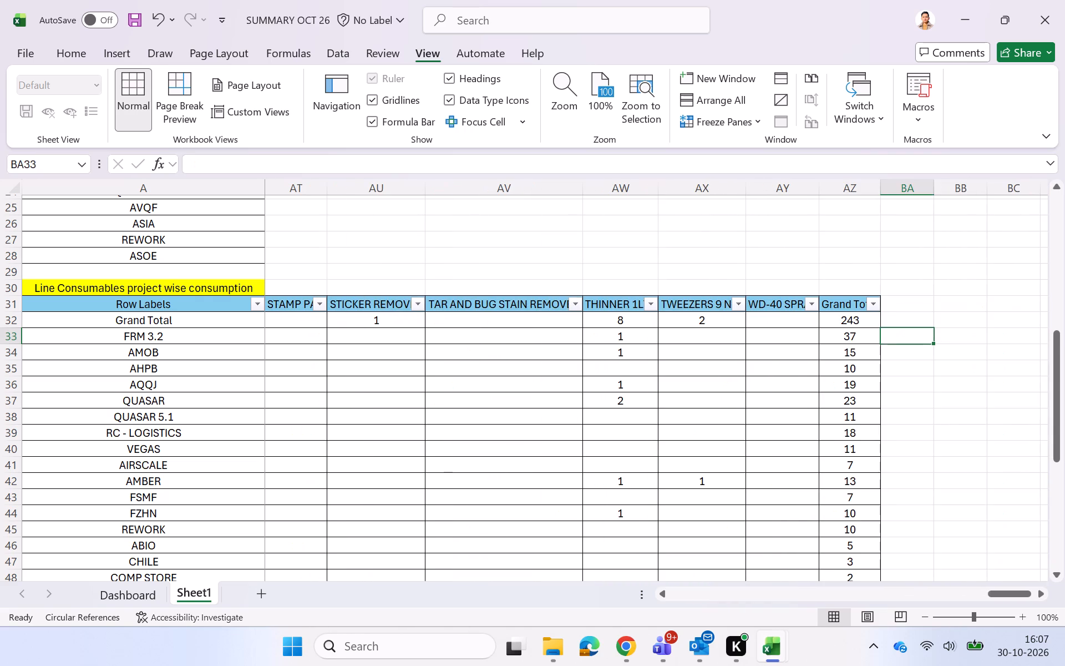
key(Left)
key(Left)
key(Left)
key(Left)
key(Left)
key(Left)
key(Left)
key(Left)
key(Left)
key(Left)
key(Left)
key(Left)
key(Left)
key(Left)
key(Left)
key(Left)
key(Left)
key(Left)
key(Left)
key(Left)
key(Left)
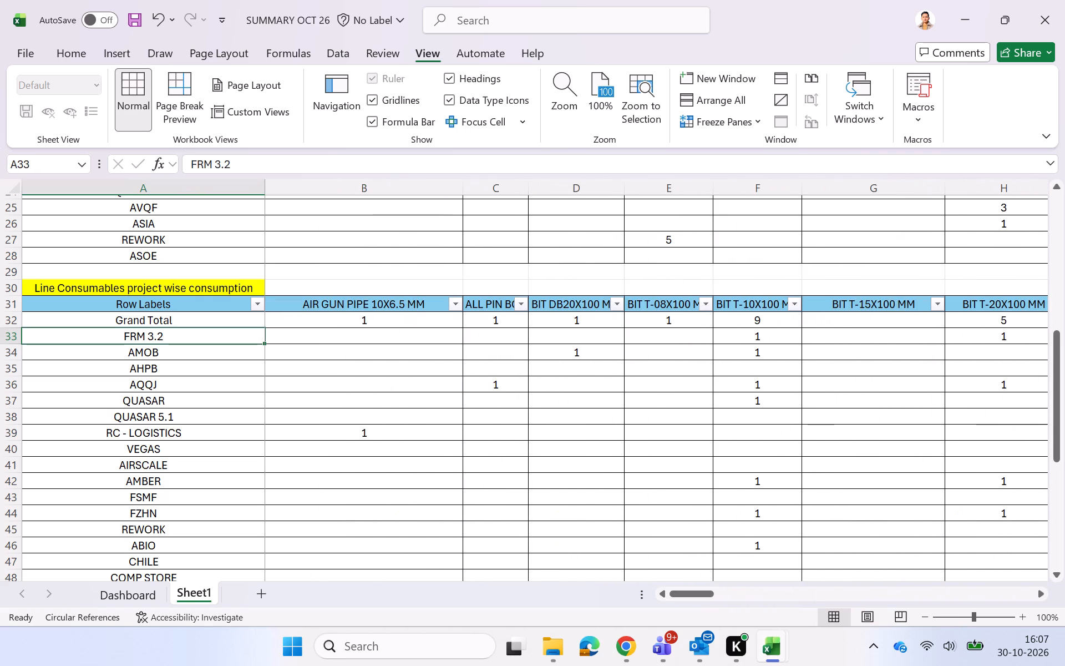
Review FRM 3.2's consumption from the first item column through IPA BOTTLE, ending back at HAND GLOVES.
key(Right)
key(Right)
key(Right)
key(Right)
key(Right)
key(Right)
key(Right)
key(Right)
key(Right)
key(Right)
key(Right)
key(Right)
key(Right)
key(Right)
key(Right)
key(Right)
key(Right)
key(Right)
key(Right)
key(Right)
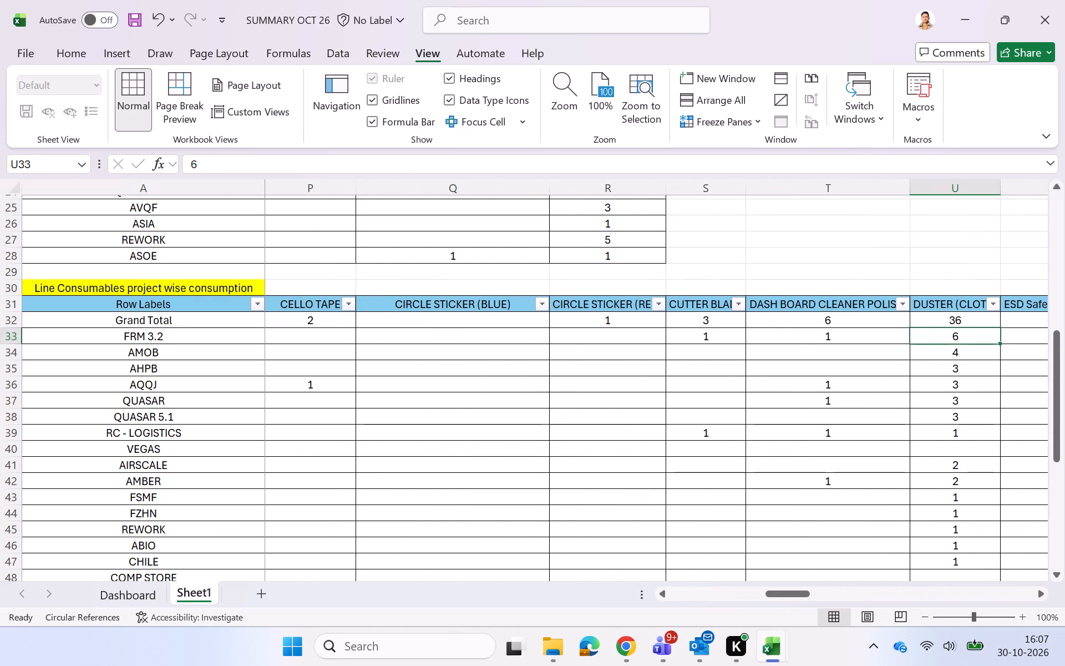
key(Right)
key(Right)
key(Right)
key(Right)
key(Right)
key(Right)
key(Right)
key(Right)
key(Right)
key(Right)
key(Right)
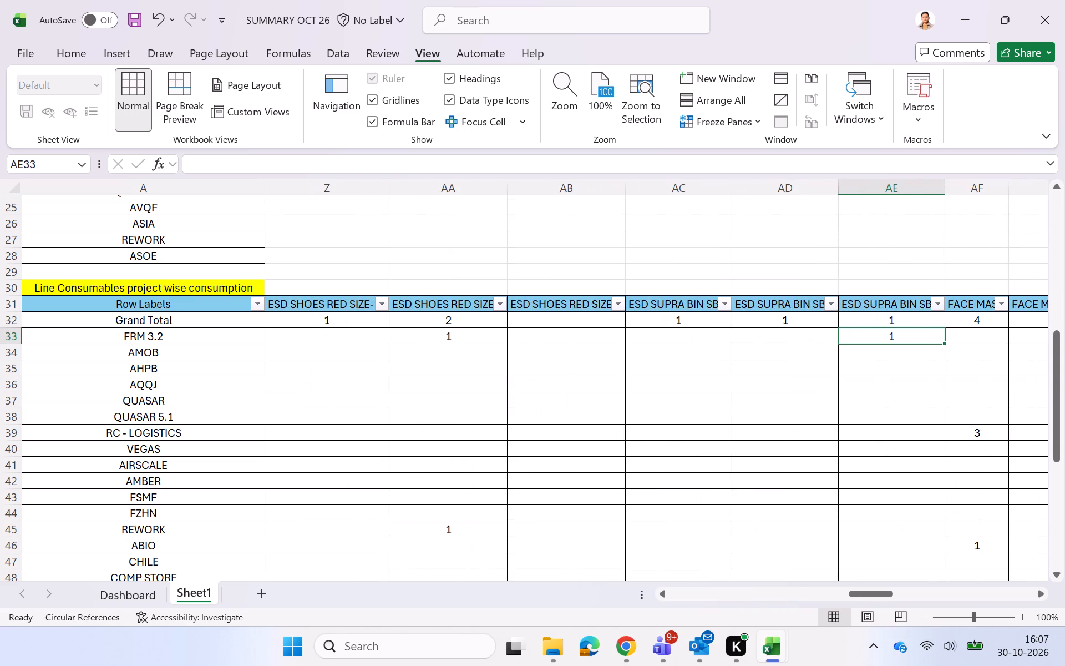
key(Right)
key(Right)
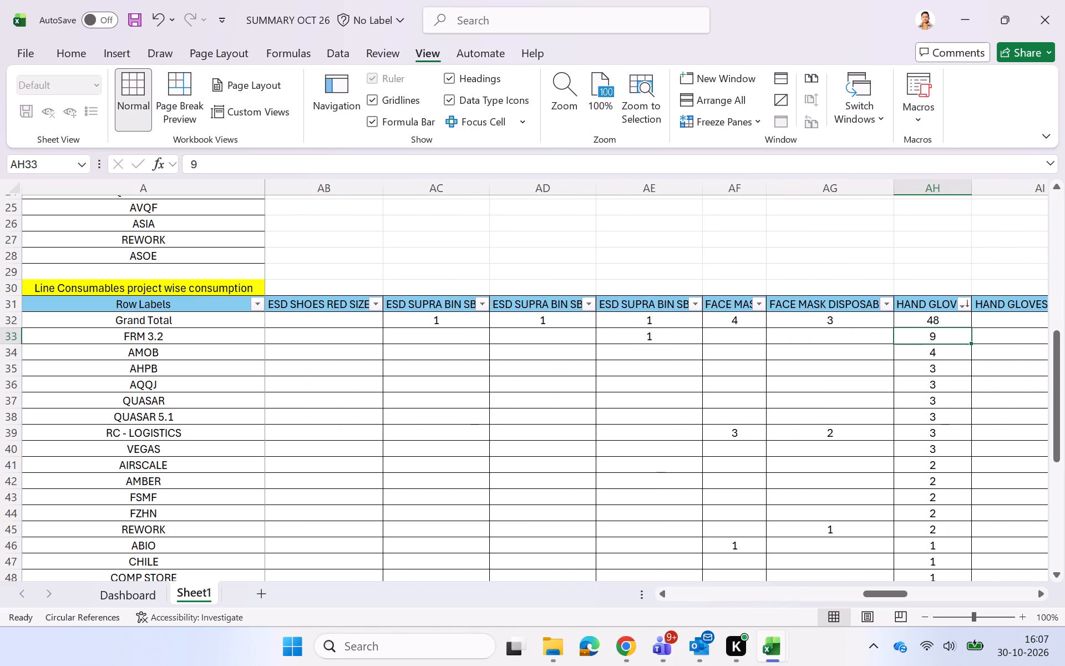
key(Right)
key(Right)
key(Right)
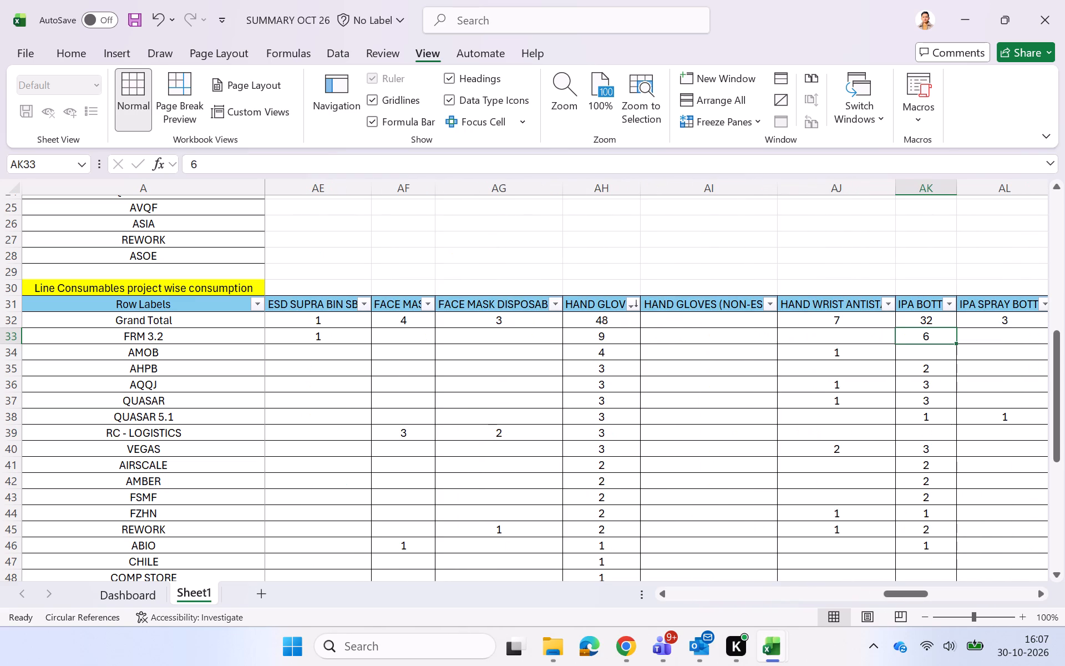
key(Left)
key(Left)
key(Left)
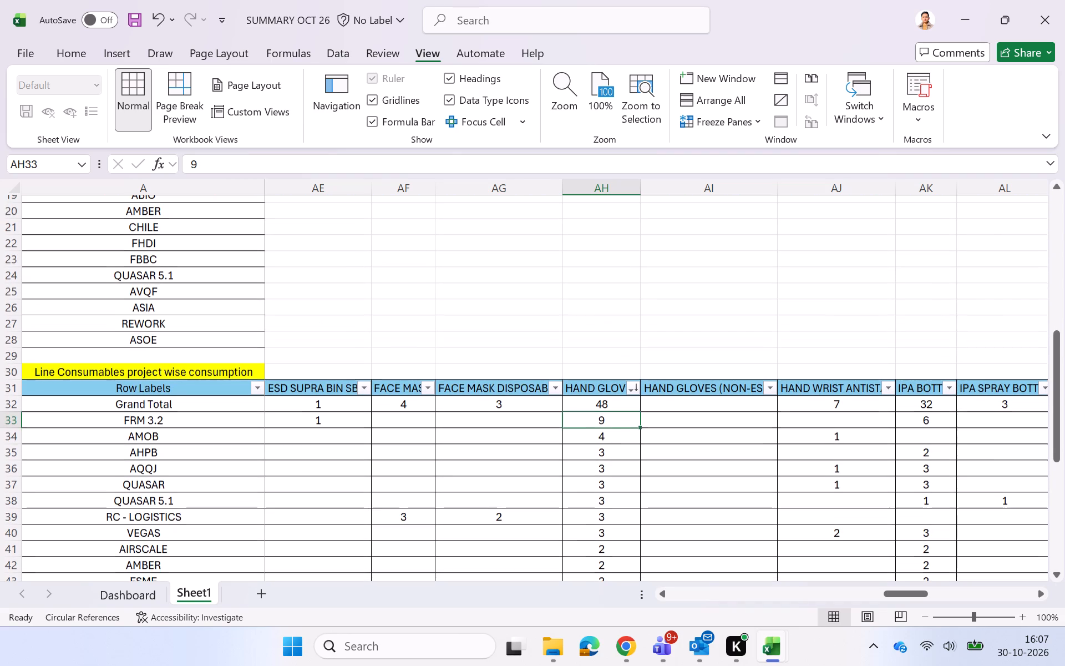
Check the Master Inventory in the General Stationary items workbook, and re-examine the project wise Line Consumables quantities in SUMMARY OCT 26.
scroll(498, 431, down, 1)
key(alt+Tab)
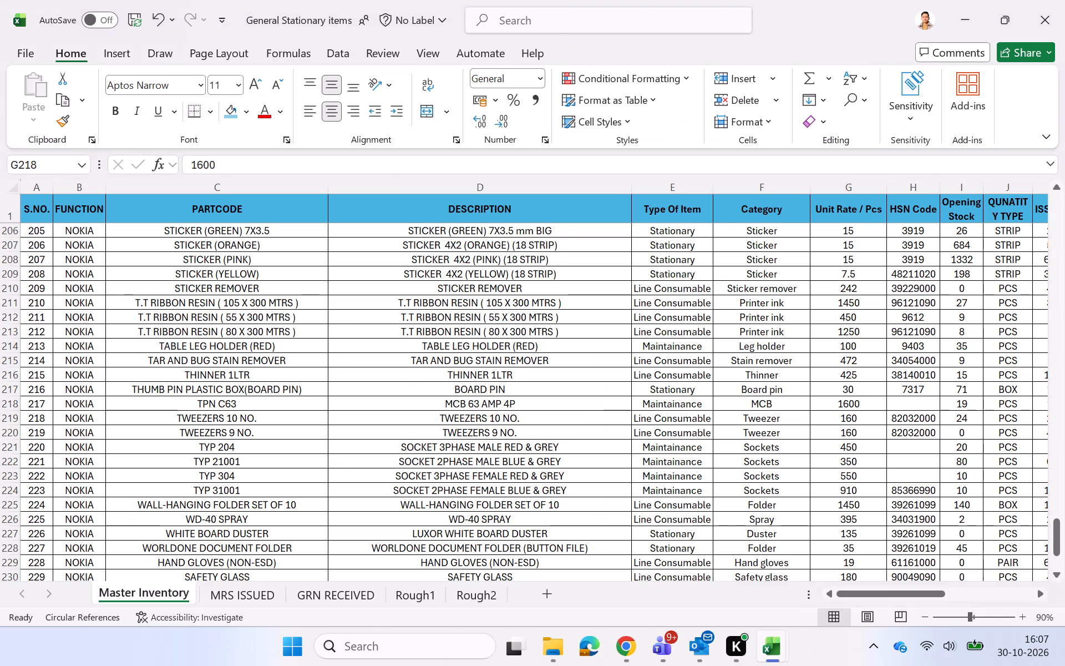
click(455, 446)
key(alt+Tab)
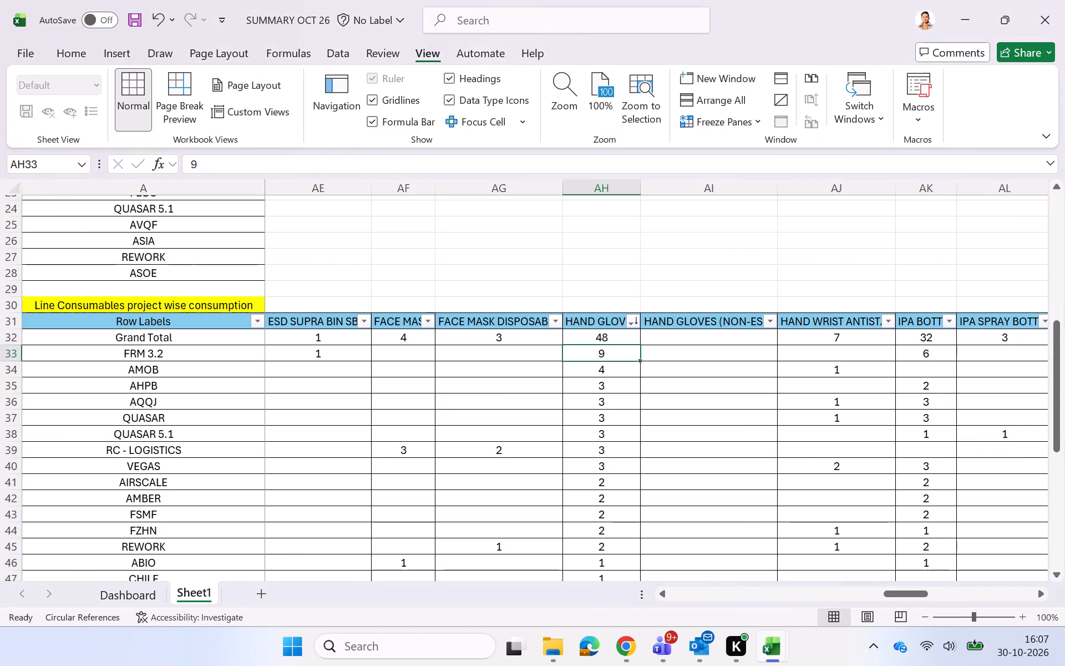
click(455, 446)
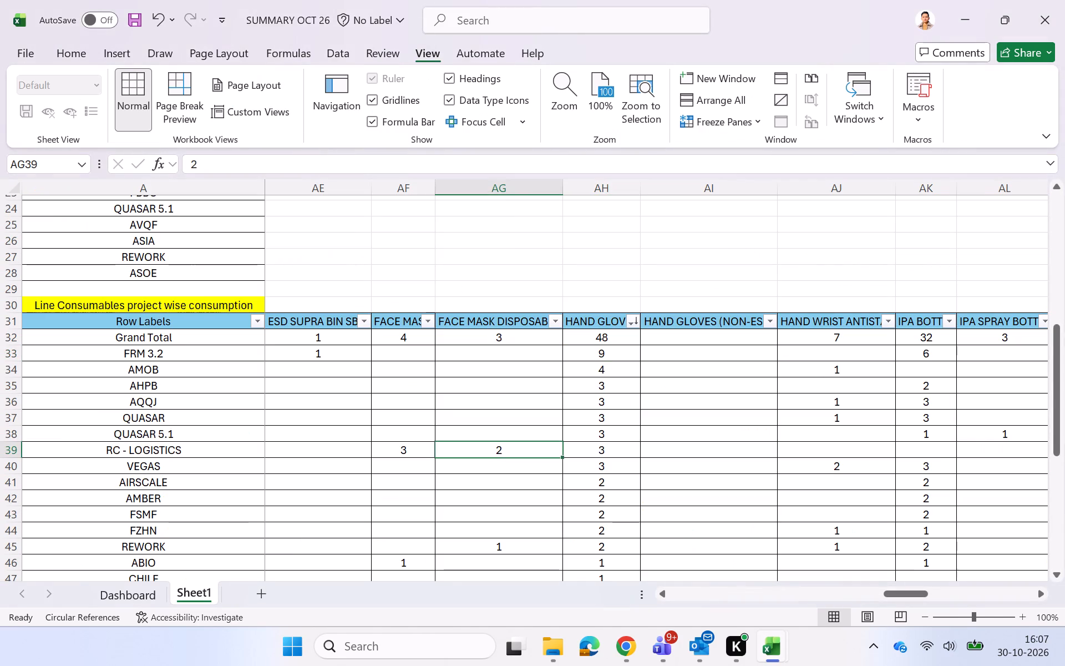
scroll(539, 406, up, 2)
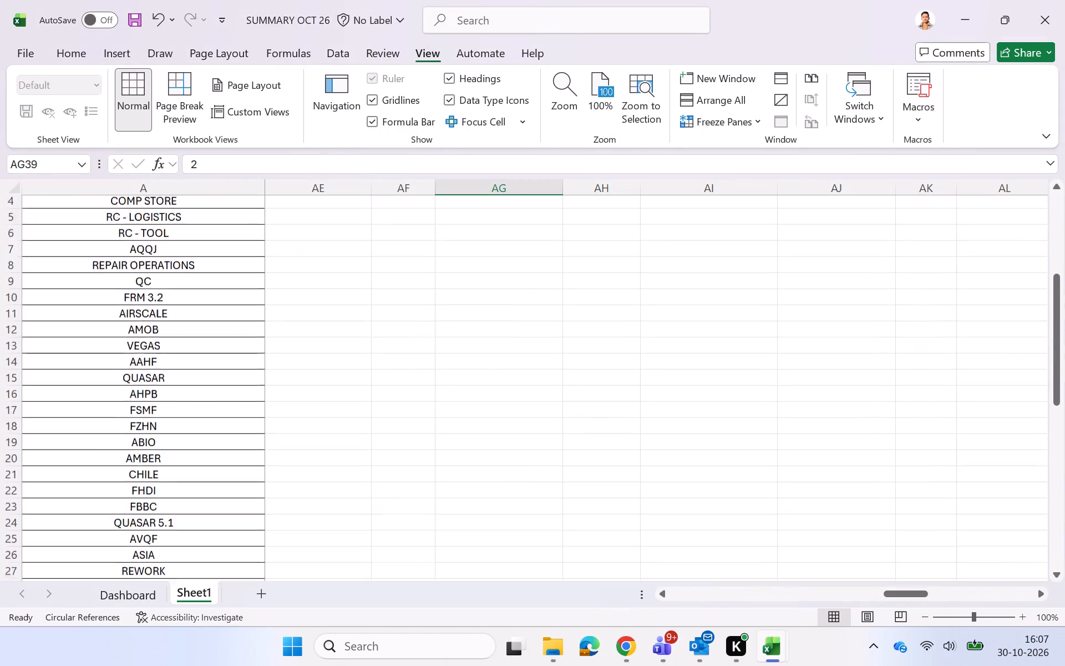
scroll(539, 406, up, 1)
scroll(539, 406, down, 2)
scroll(539, 406, left, 1)
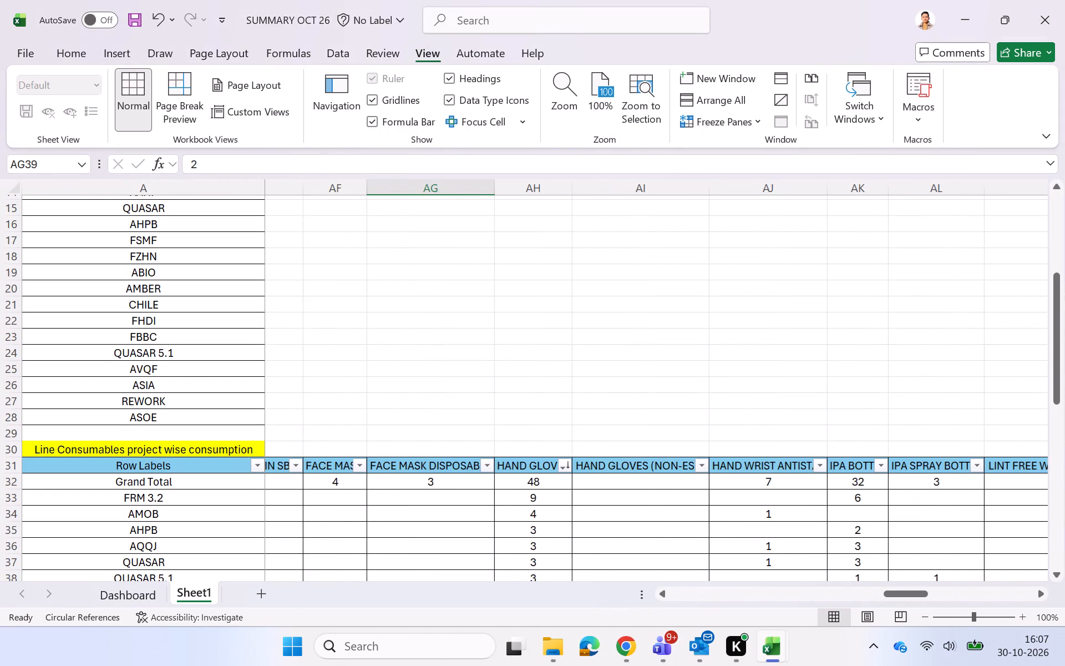
scroll(539, 406, left, 2)
scroll(539, 406, down, 1)
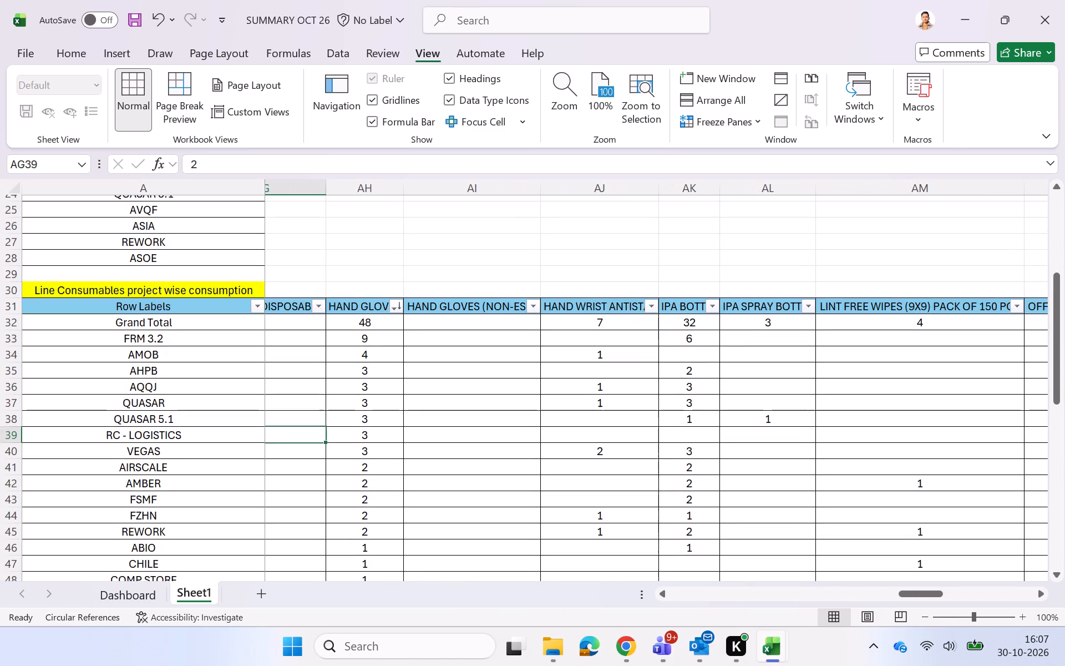
scroll(539, 406, down, 1)
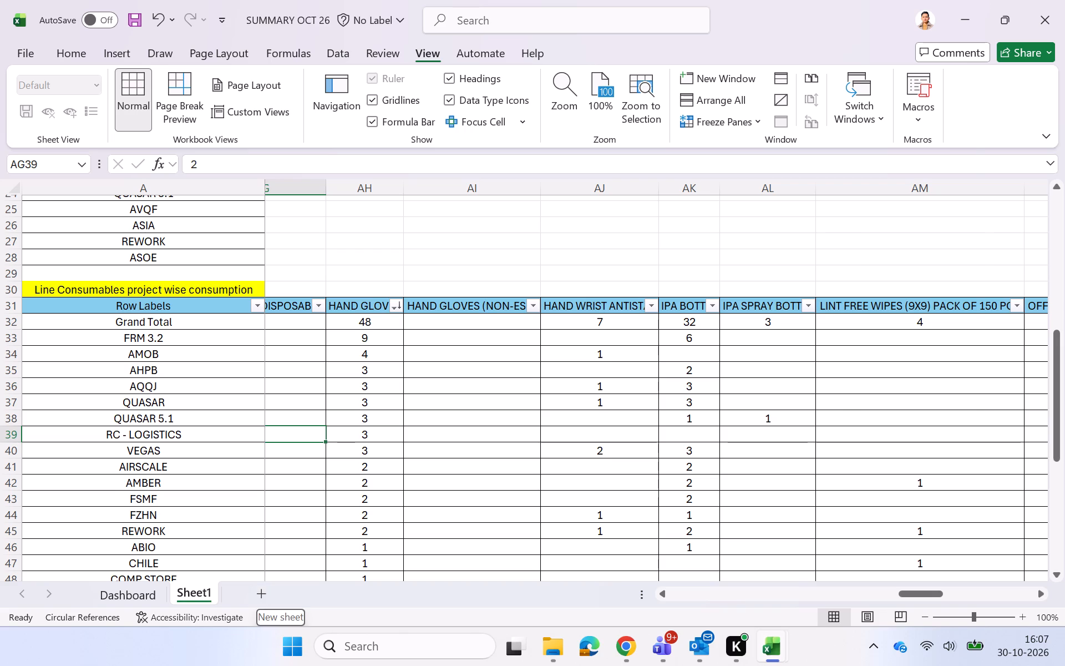
Switch to the Book1 workbook, reset Sheet1's filters and filter the TYPE column to show only Line Consumable.
key(alt+Tab)
key(alt+Tab)
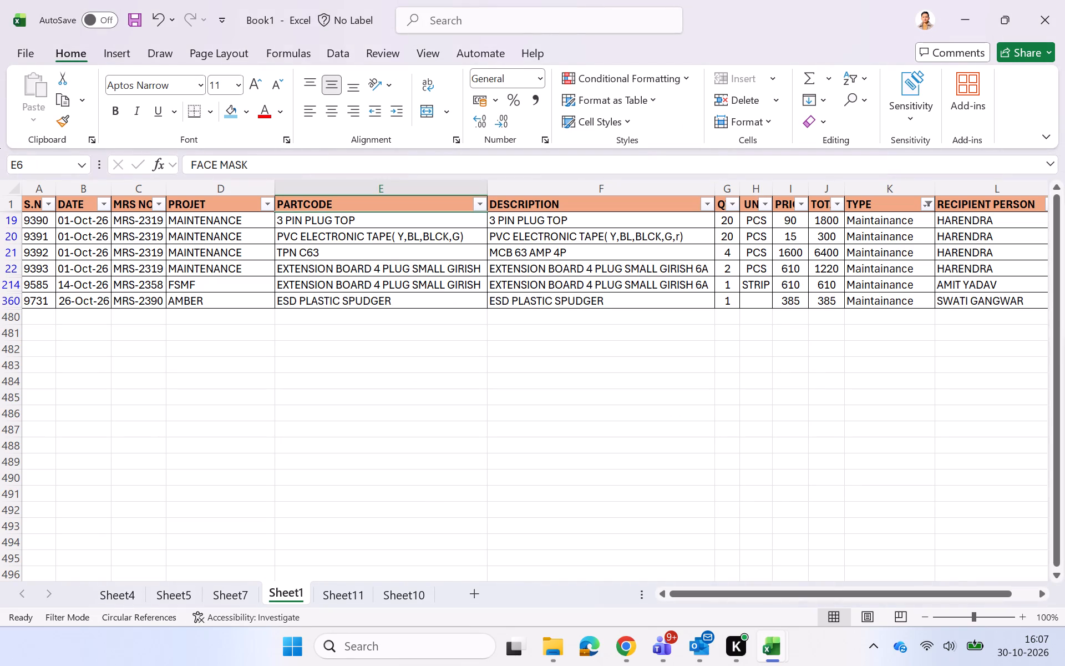
click(397, 554)
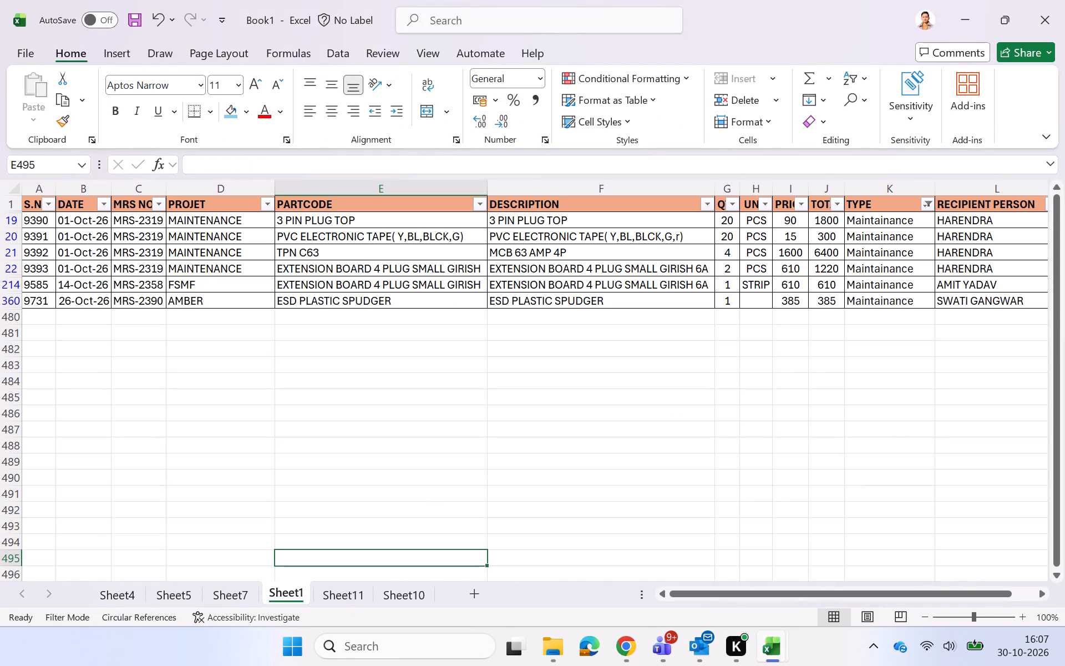
click(393, 351)
key(ctrl+shift+l)
click(393, 351)
key(ctrl+shift+l)
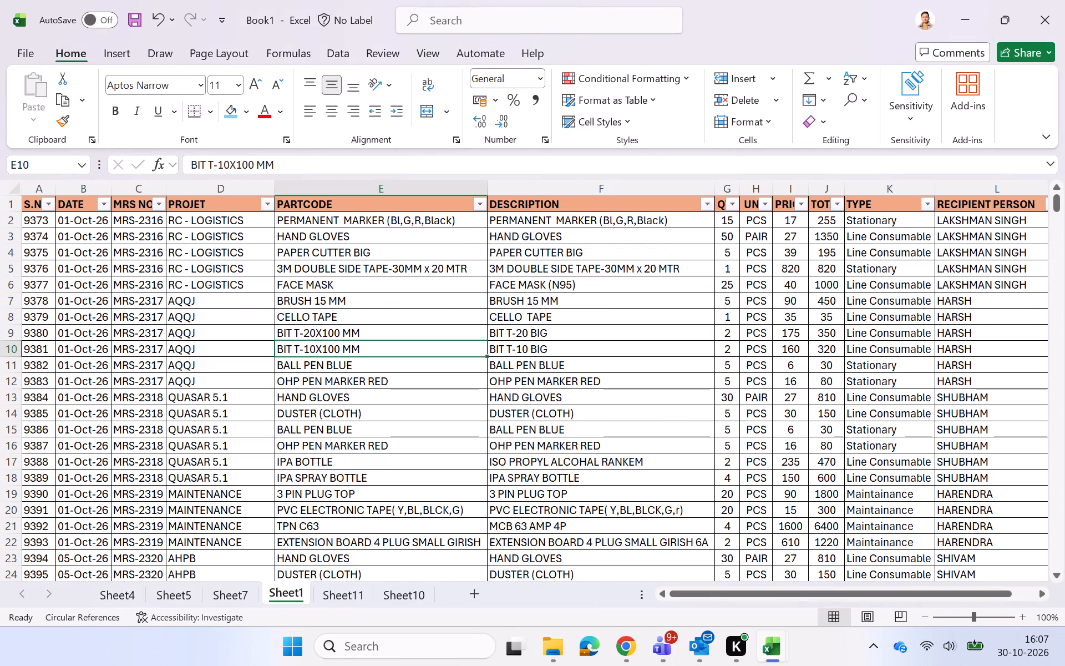
click(927, 202)
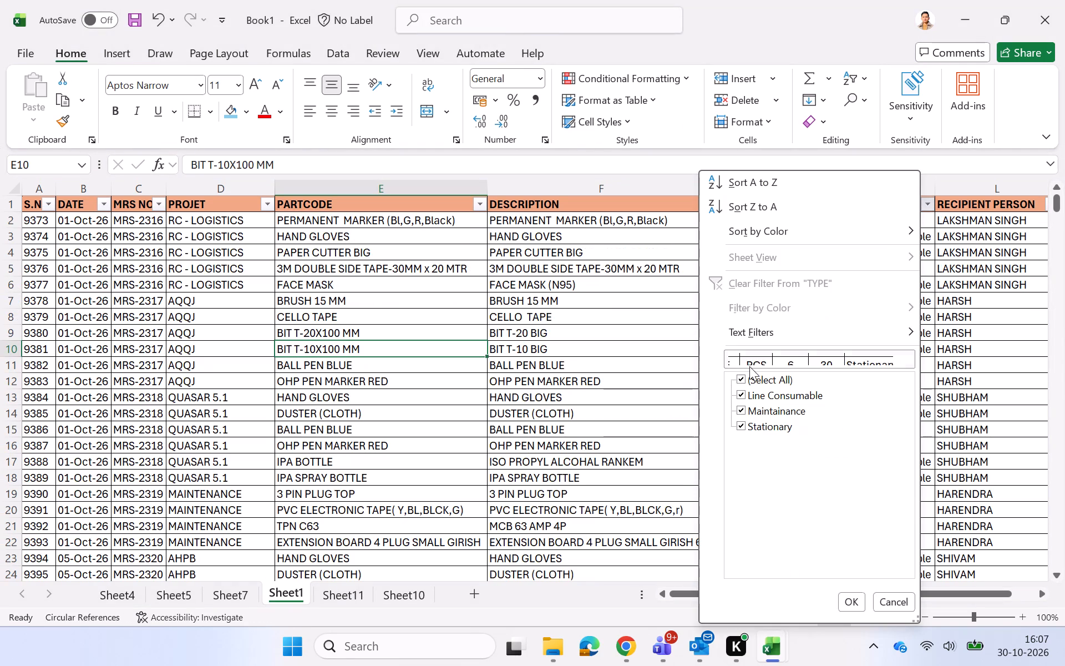
click(749, 370)
click(750, 376)
click(758, 393)
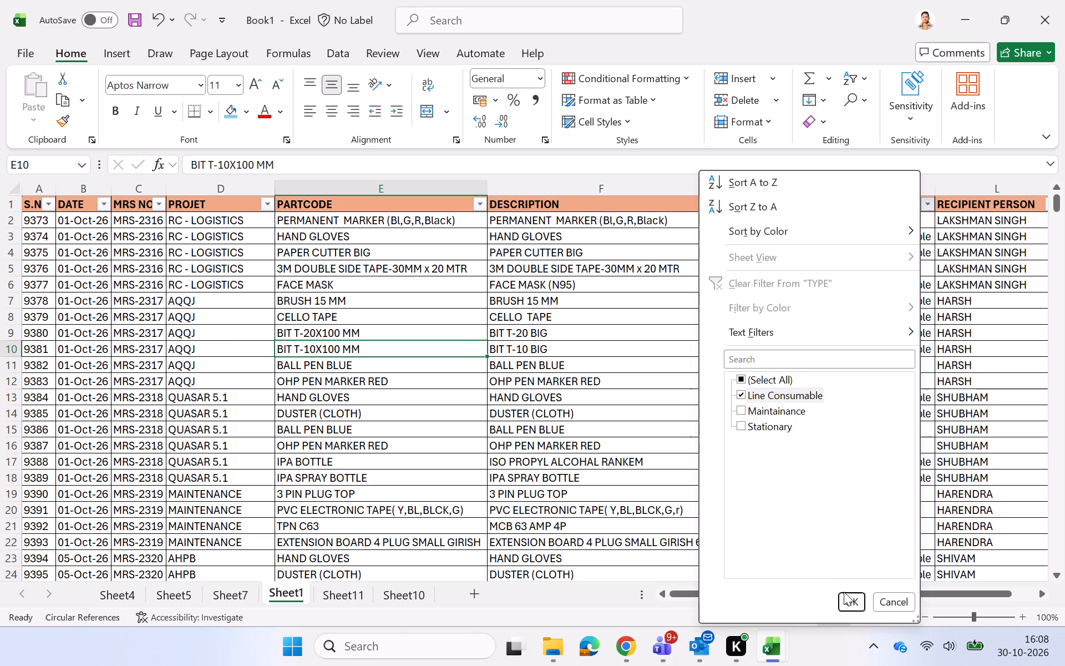
click(844, 593)
Copy Sheet1's filtered Line Consumable rows and check what Sheet11 and Sheet10 already contain.
click(616, 446)
key(ctrl+a)
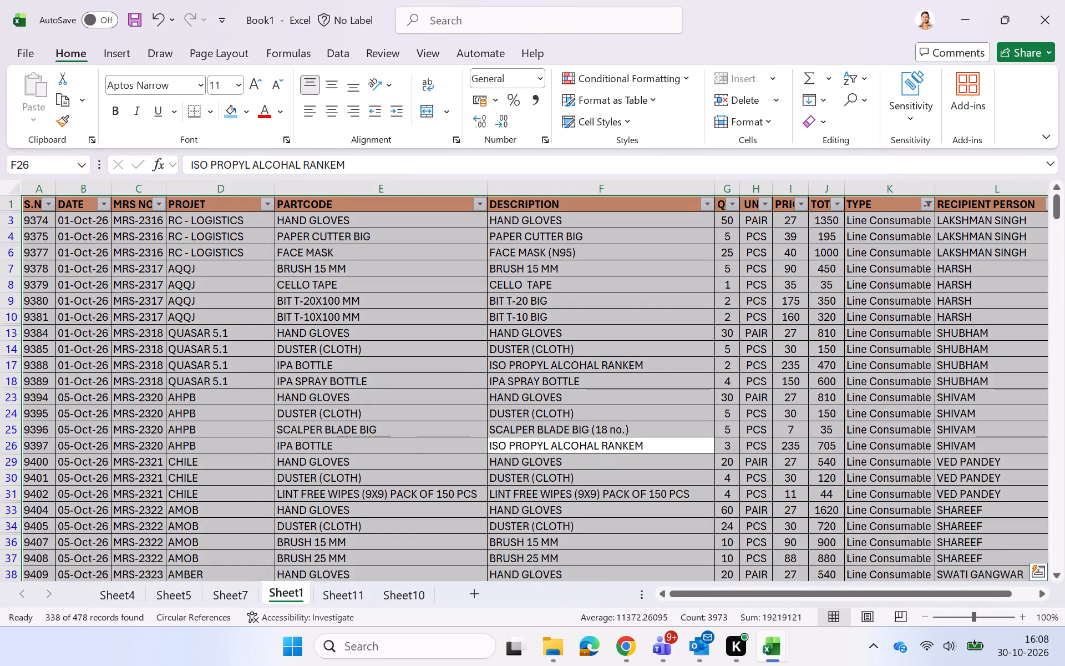
key(ctrl+c)
double_click(357, 597)
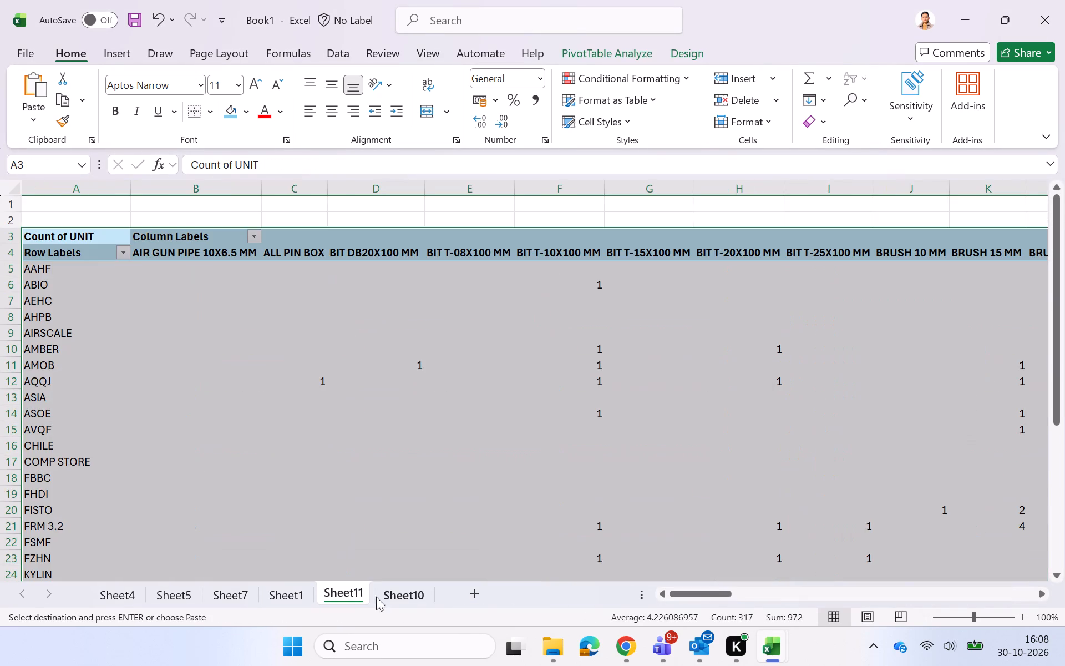
click(400, 596)
click(329, 592)
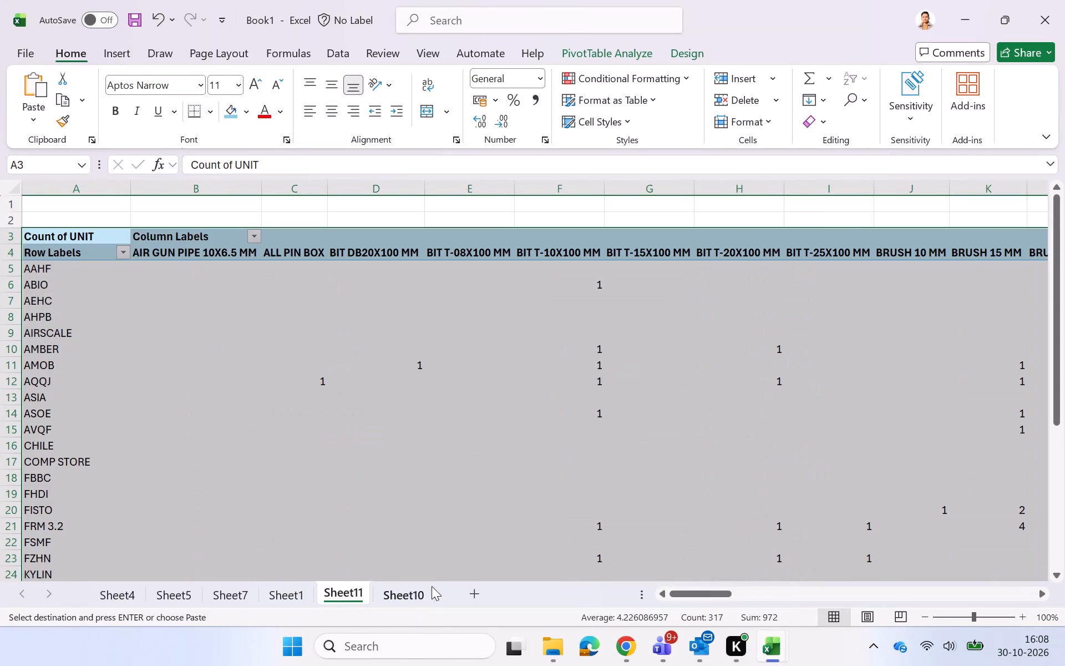
click(409, 598)
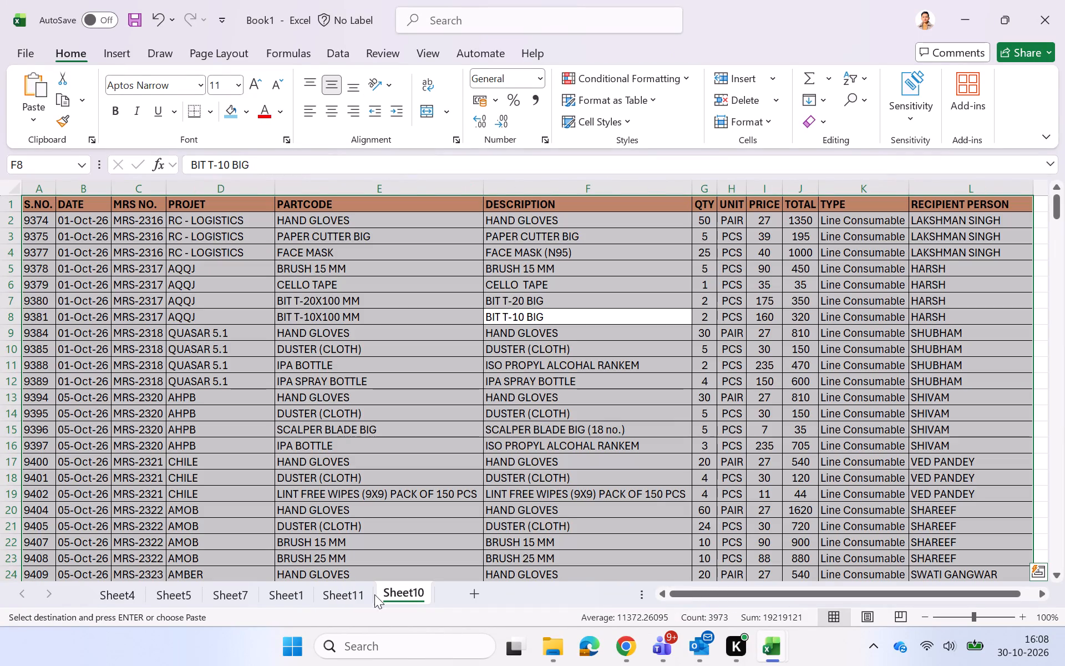
click(403, 508)
scroll(403, 508, down, 3)
scroll(403, 508, up, 4)
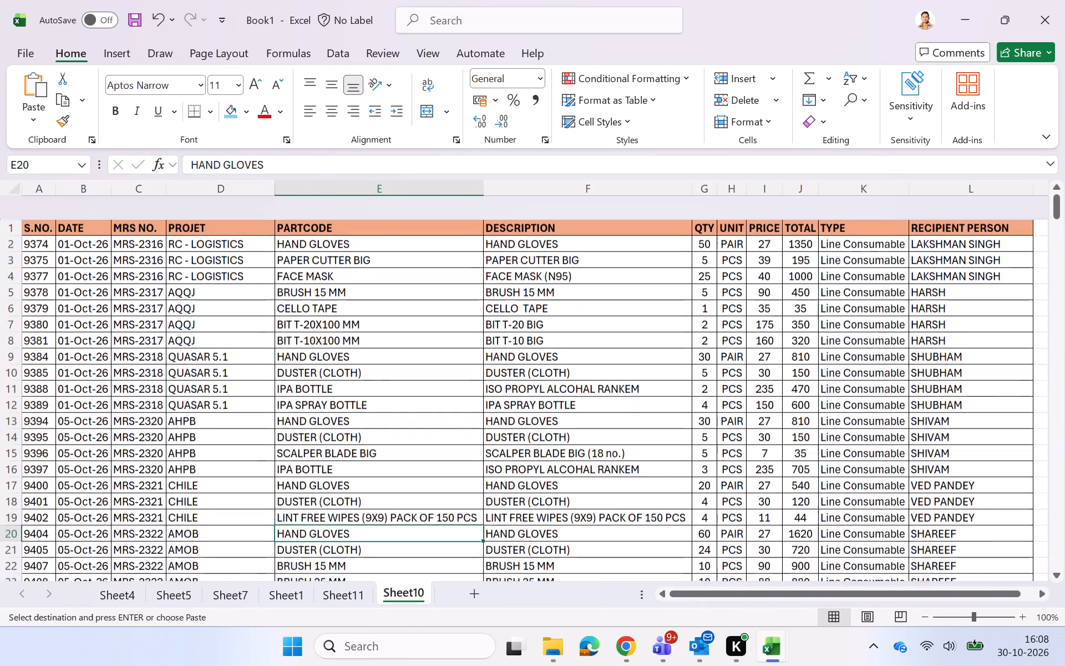
Delete Sheet11 with its Count of UNIT PivotTable from Book1.
double_click(353, 599)
right_click(353, 599)
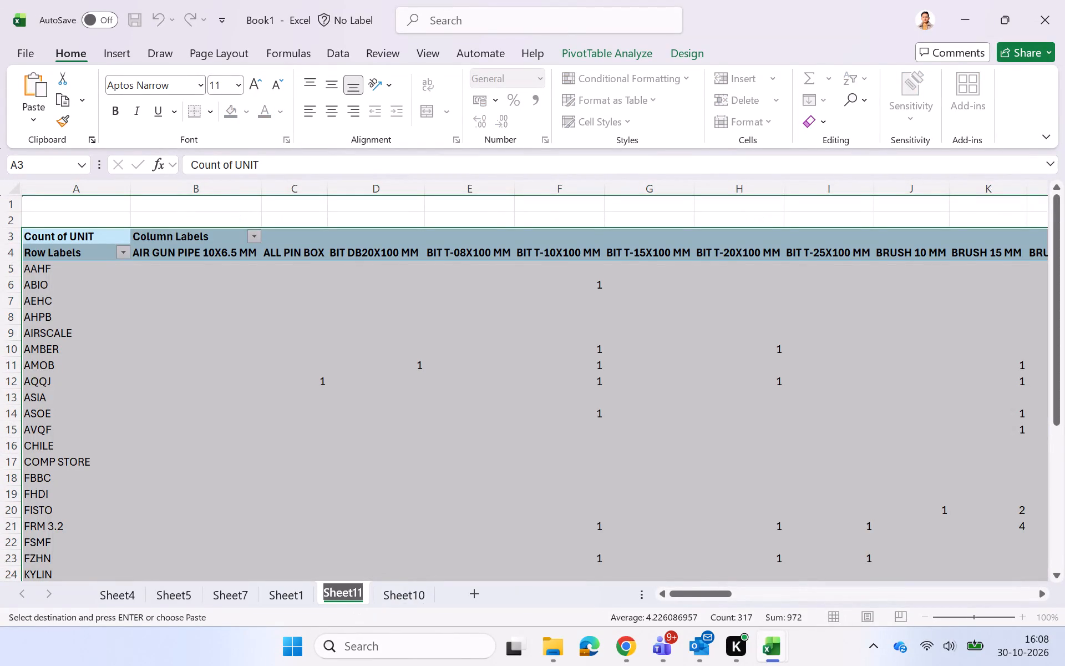
right_click(336, 599)
right_click(336, 599)
click(342, 598)
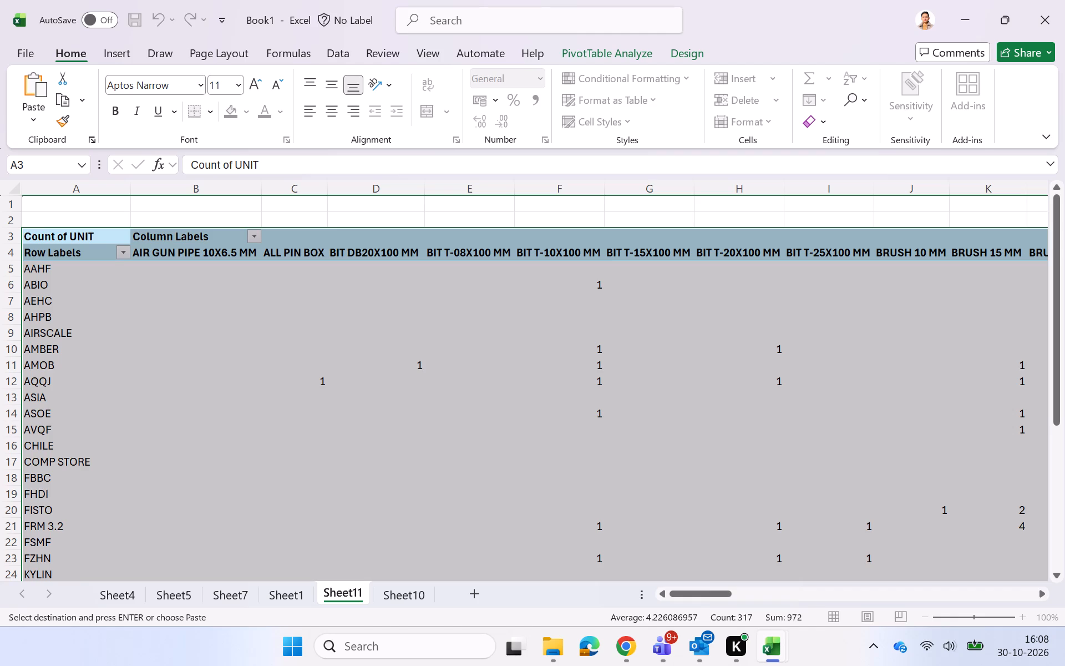
right_click(342, 598)
click(508, 584)
click(338, 542)
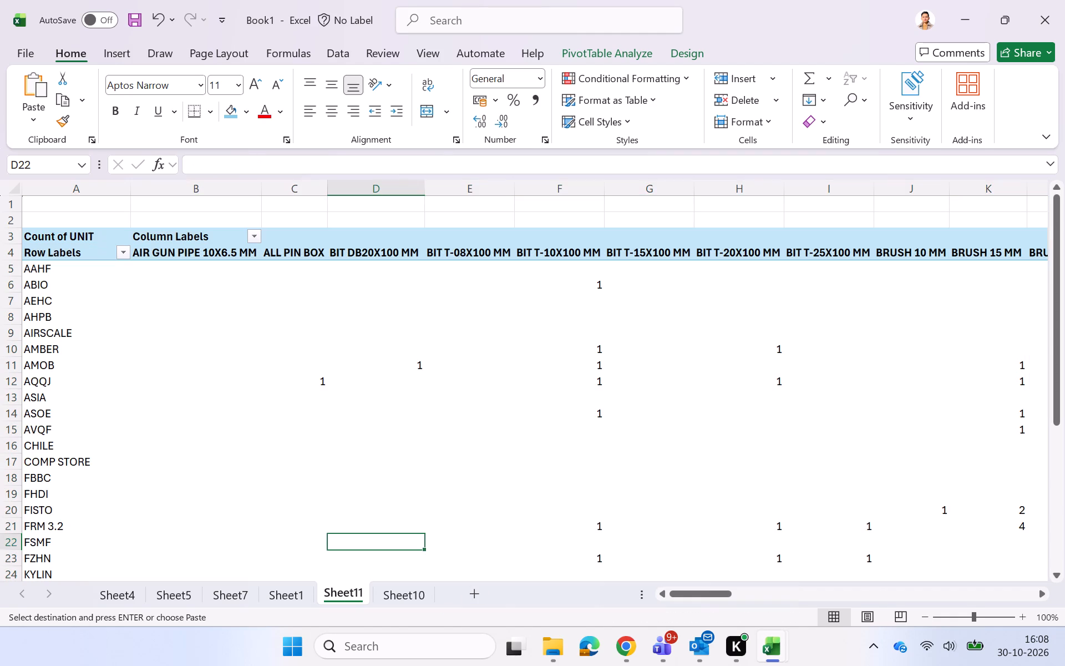
right_click(331, 597)
click(419, 362)
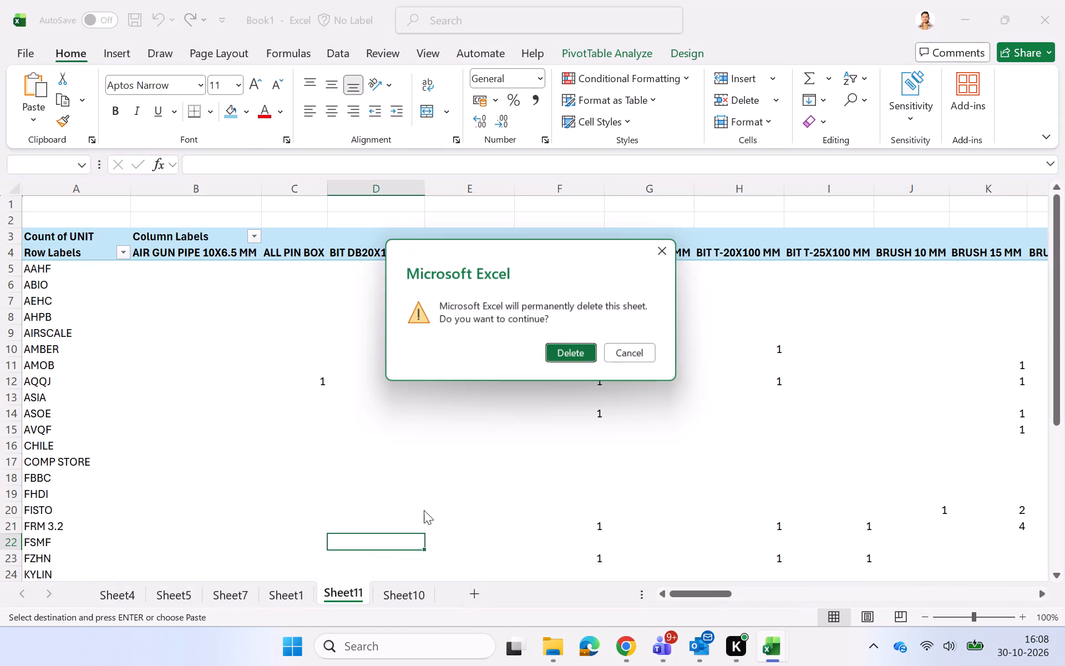
click(588, 351)
Insert a PivotTable on a new worksheet from all of Sheet10's Line Consumable records, range A1:L339.
click(471, 408)
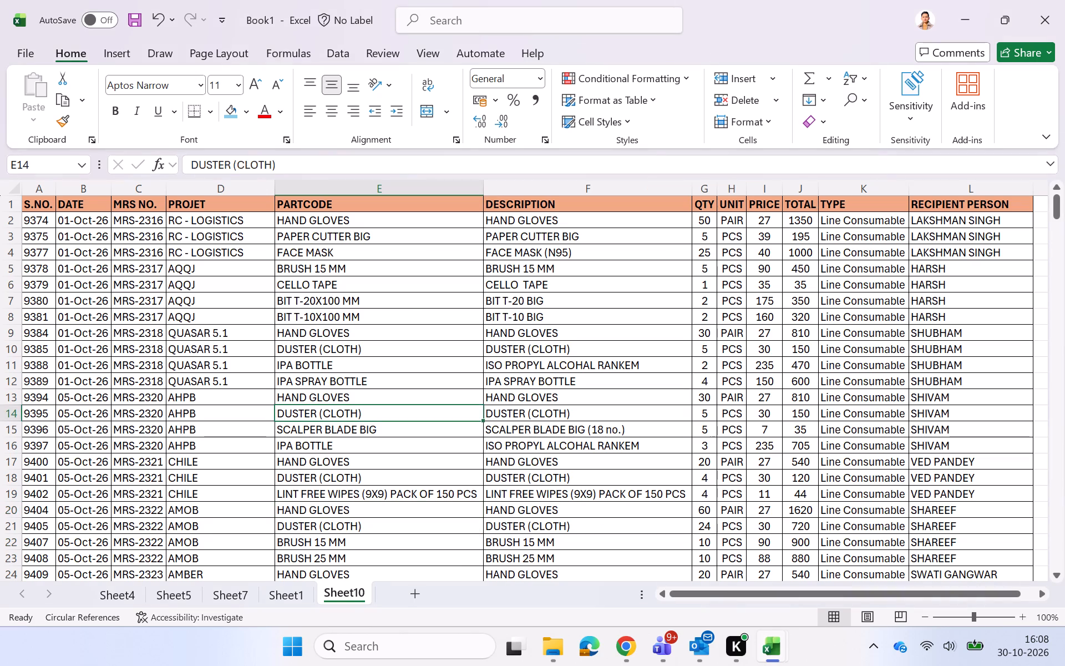
scroll(471, 408, down, 3)
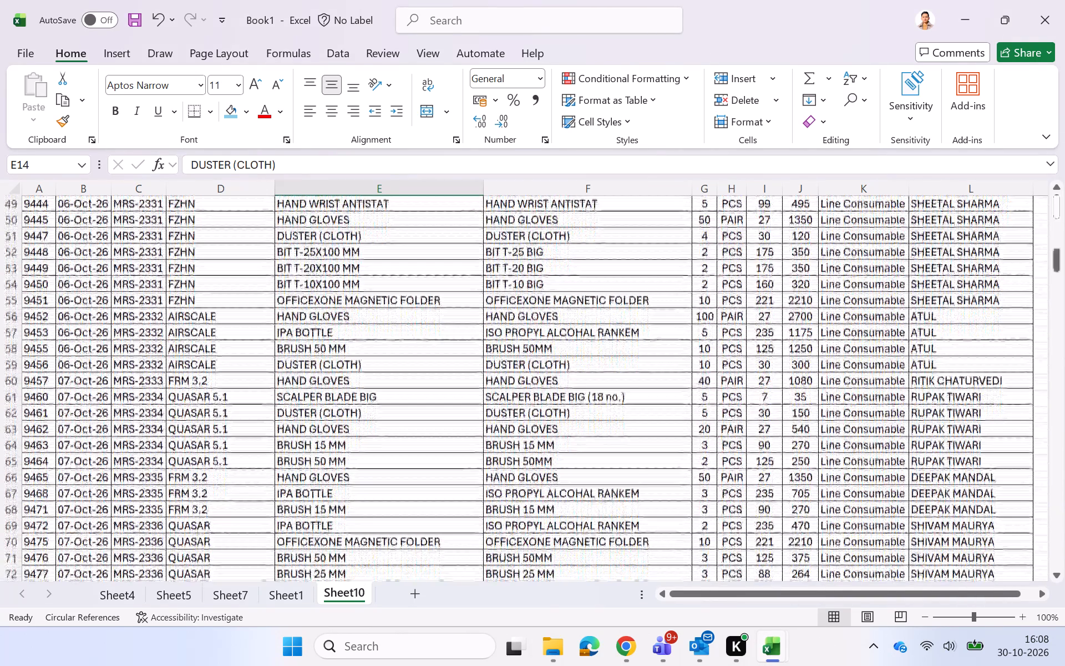
scroll(471, 408, down, 1)
scroll(471, 408, up, 12)
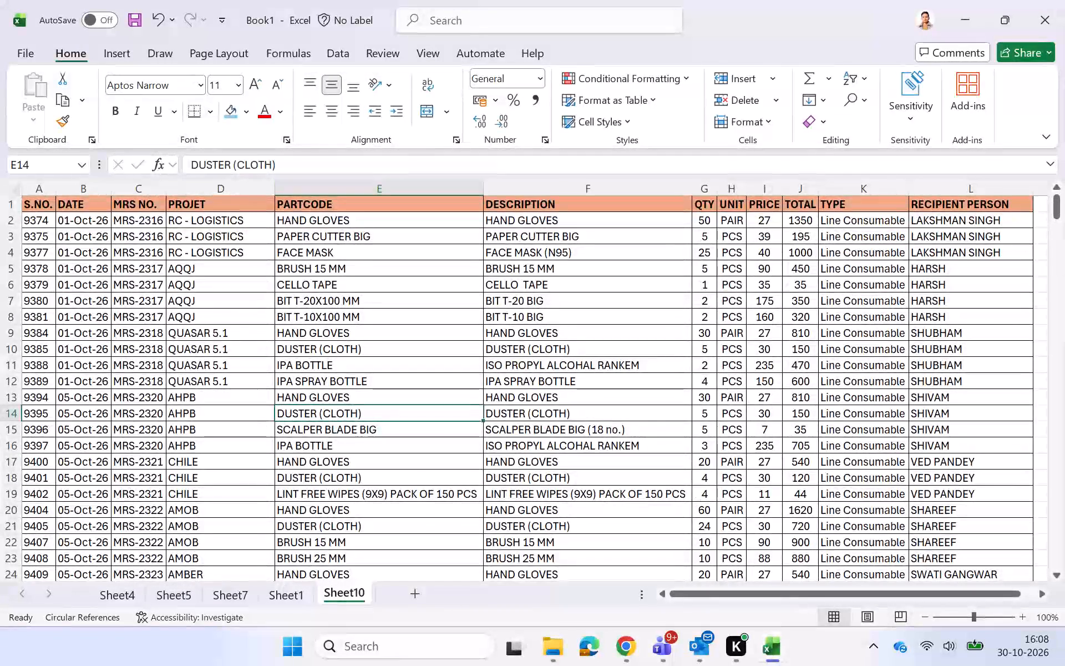
click(726, 332)
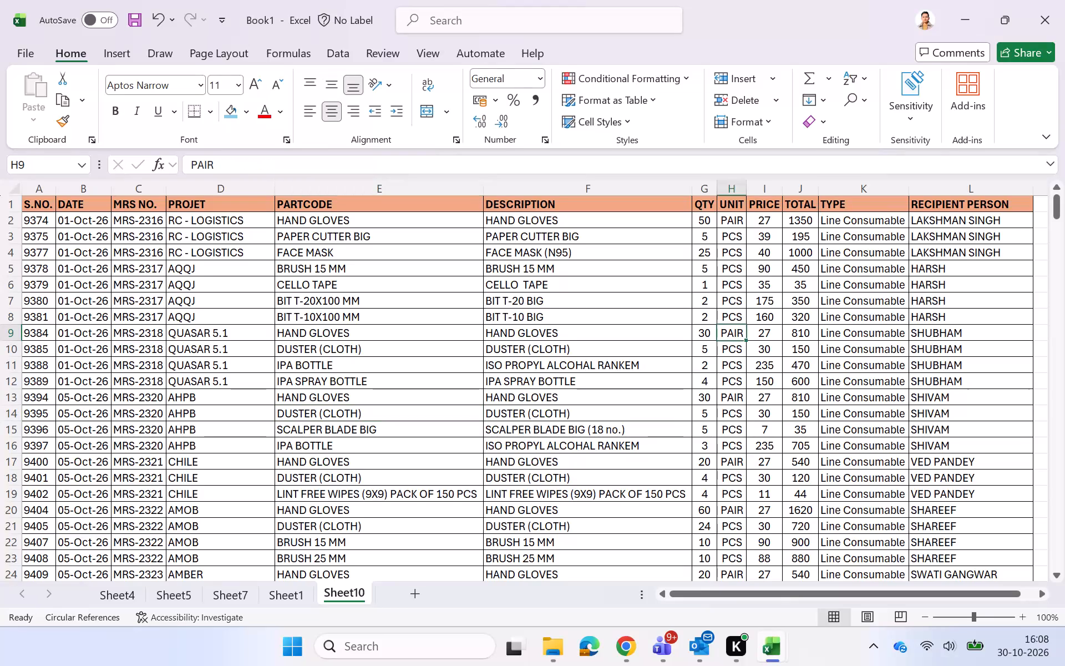
key(a)
key(ctrl+z)
click(464, 341)
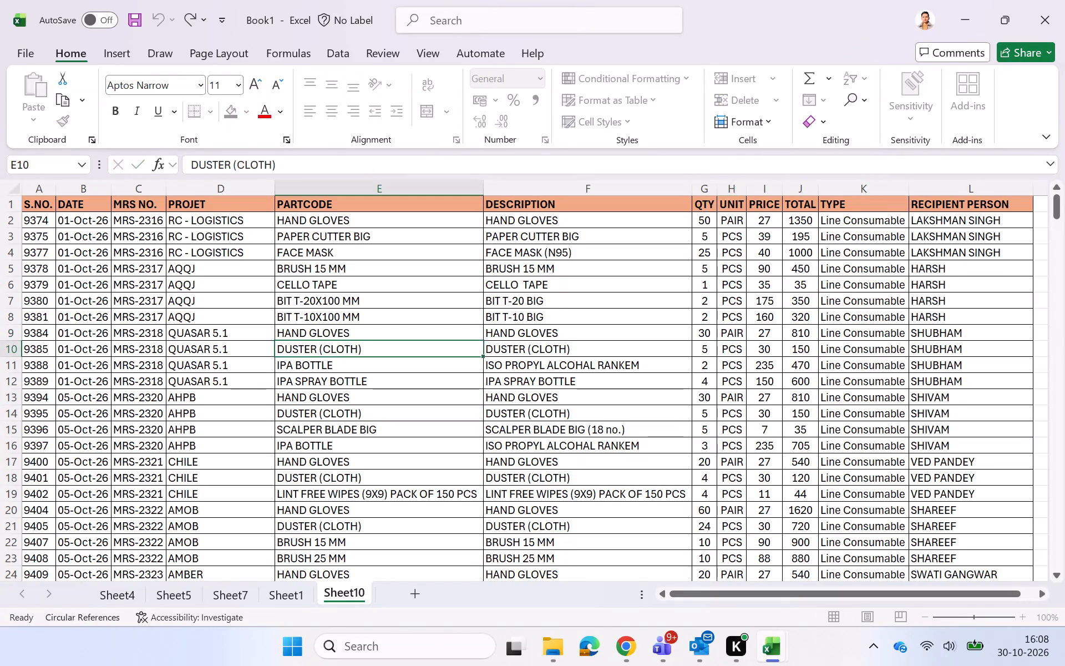
key(ctrl+a)
click(121, 51)
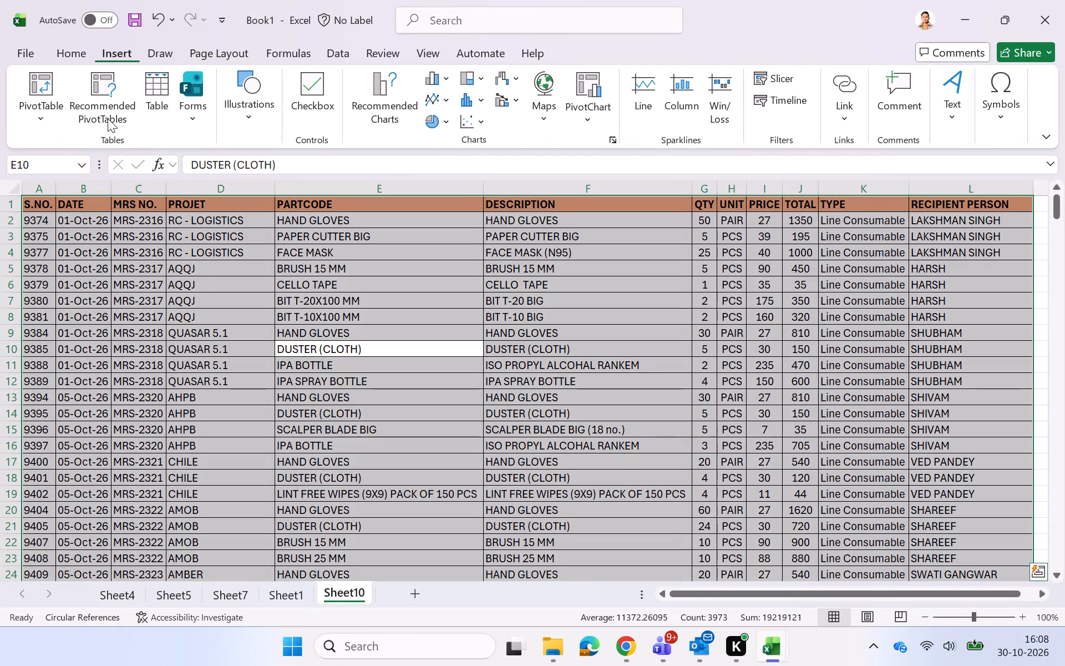
click(54, 109)
click(80, 150)
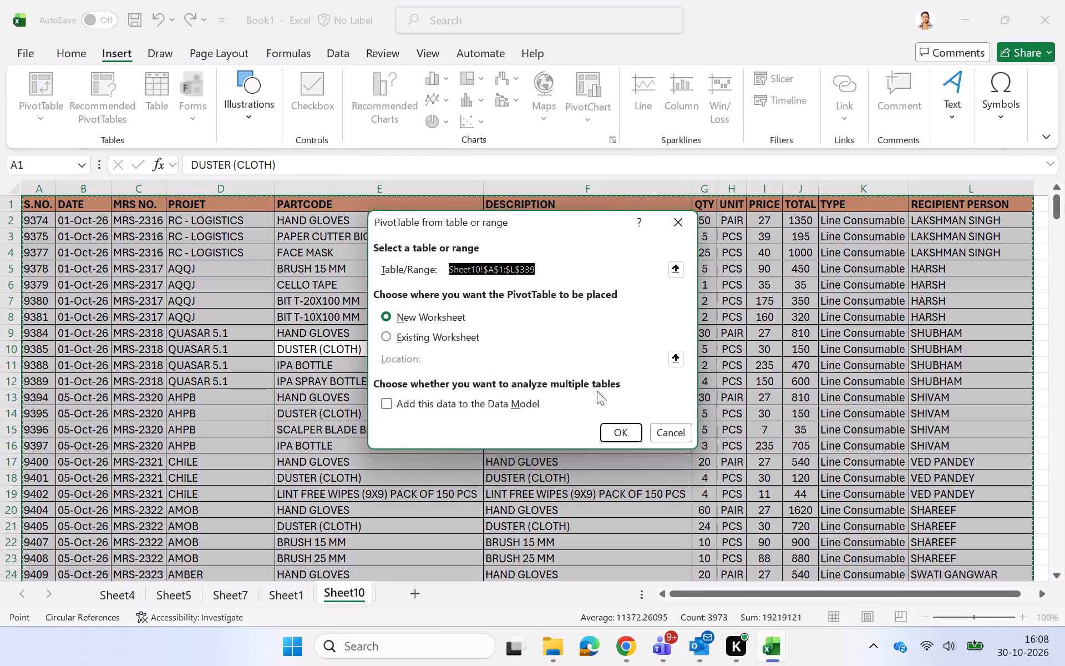
click(611, 425)
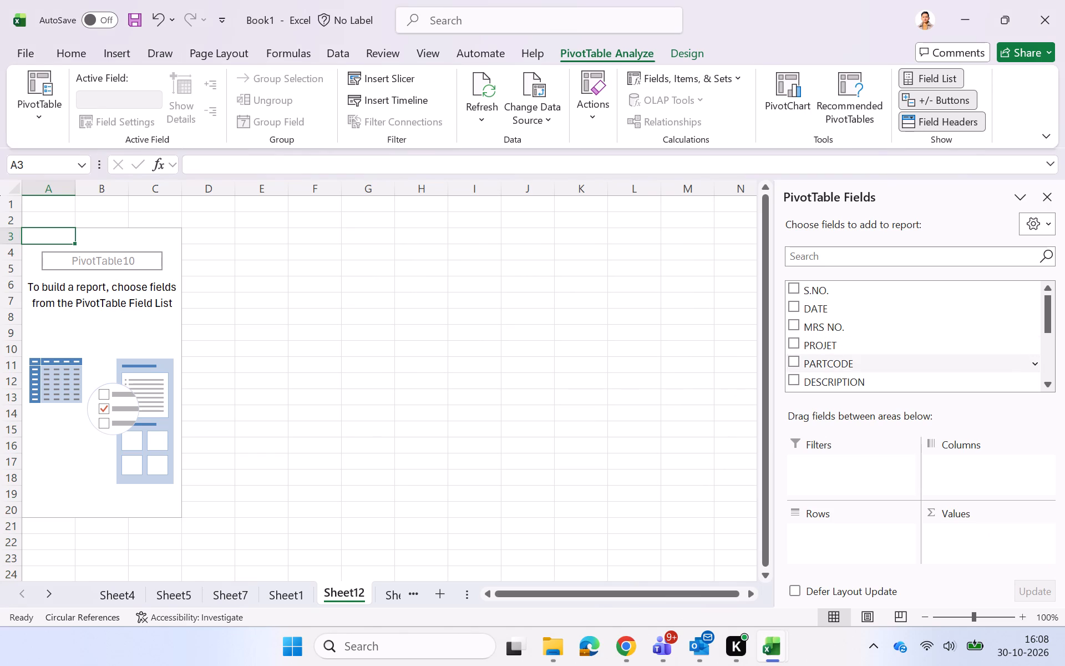
Lay out the PivotTable with PROJET in rows, PARTCODE in columns and Sum of QTY as values.
drag(824, 350, 855, 542)
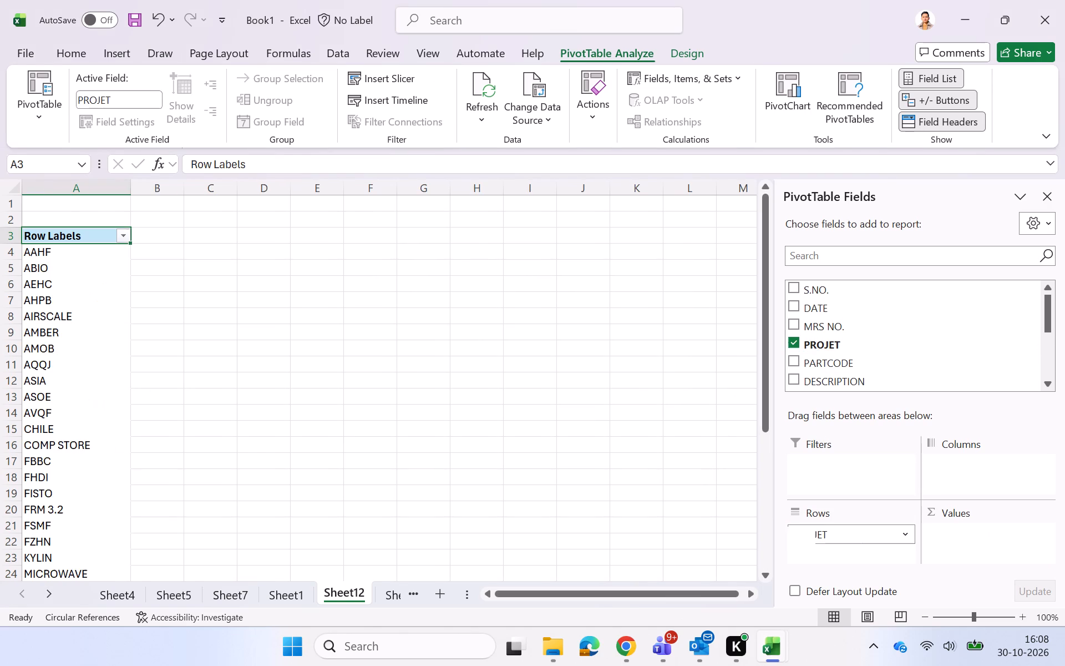
scroll(848, 323, up, 2)
scroll(843, 316, down, 1)
drag(833, 359, 866, 368)
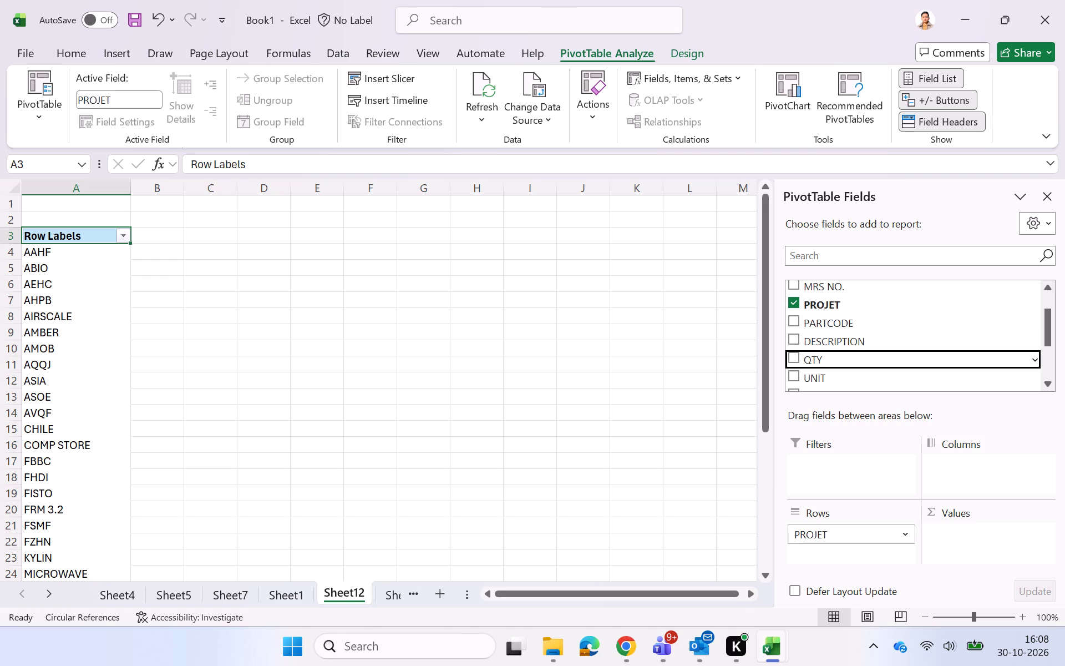
drag(866, 368, 976, 544)
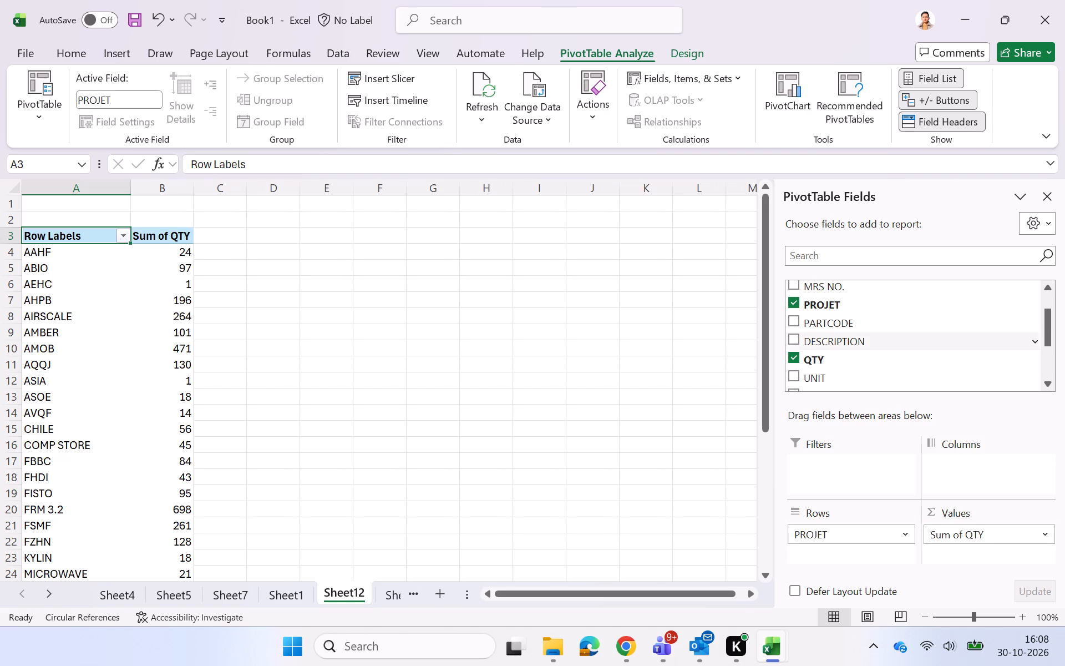
drag(865, 326, 978, 463)
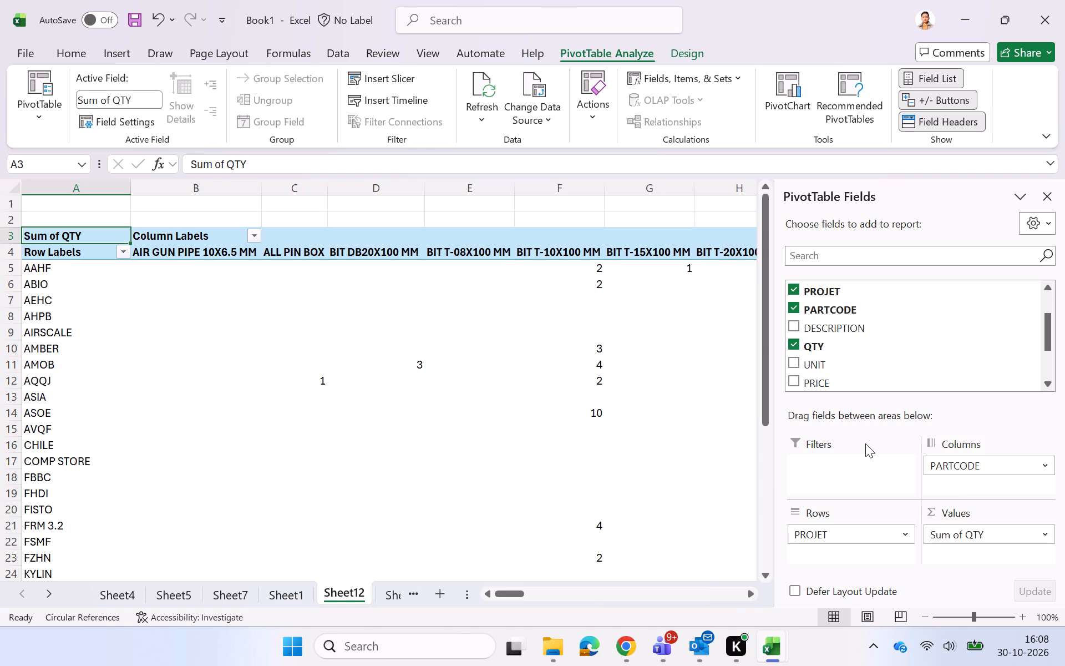
Close the field list and examine the project wise quantities across the PivotTable's item columns, including HAND GLOVES and IPA BOTTLE.
scroll(729, 420, left, 6)
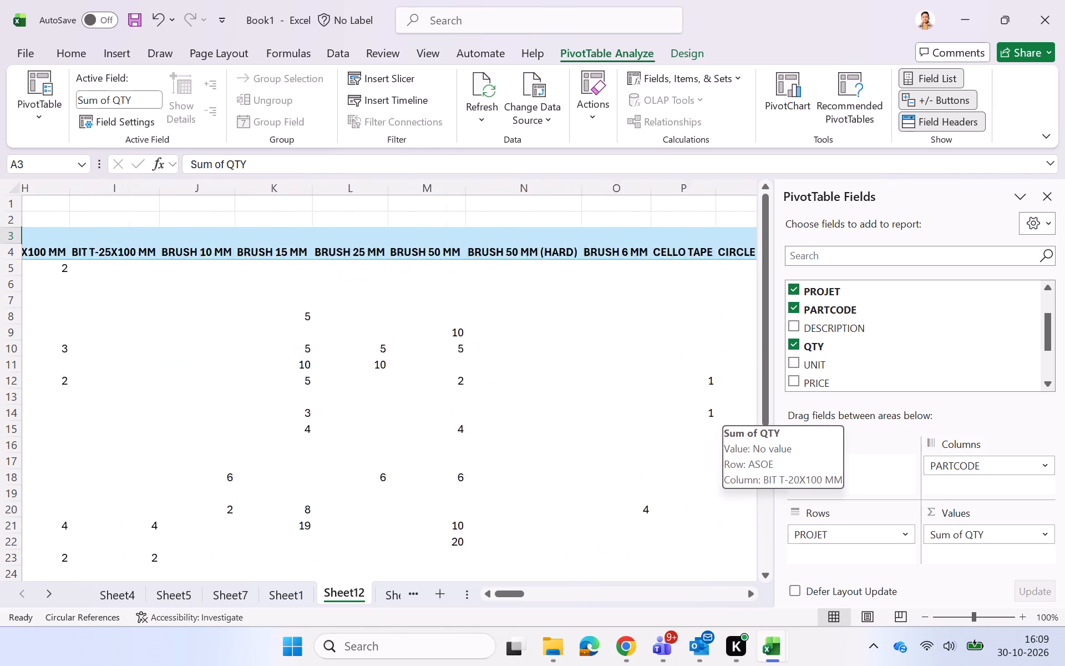
scroll(729, 420, left, 4)
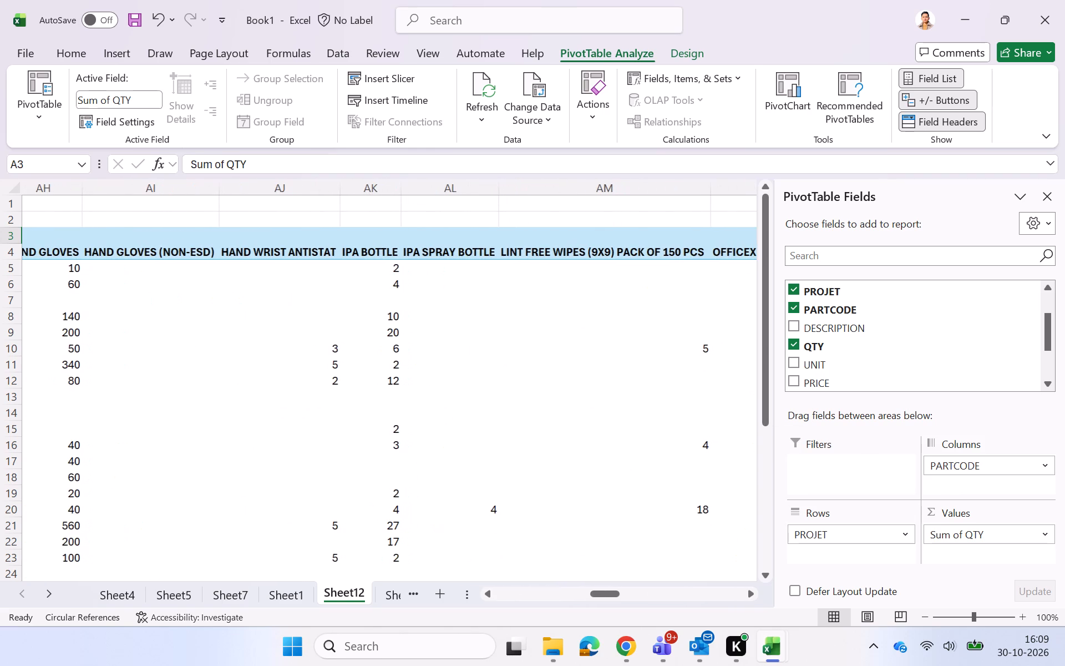
scroll(729, 420, right, 2)
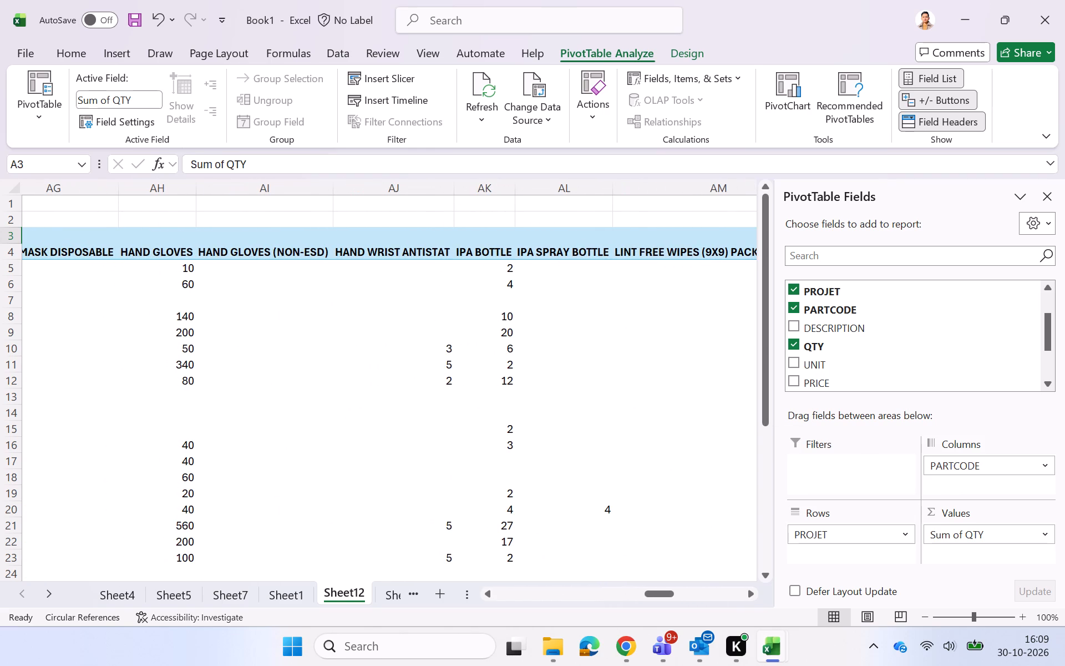
click(1045, 203)
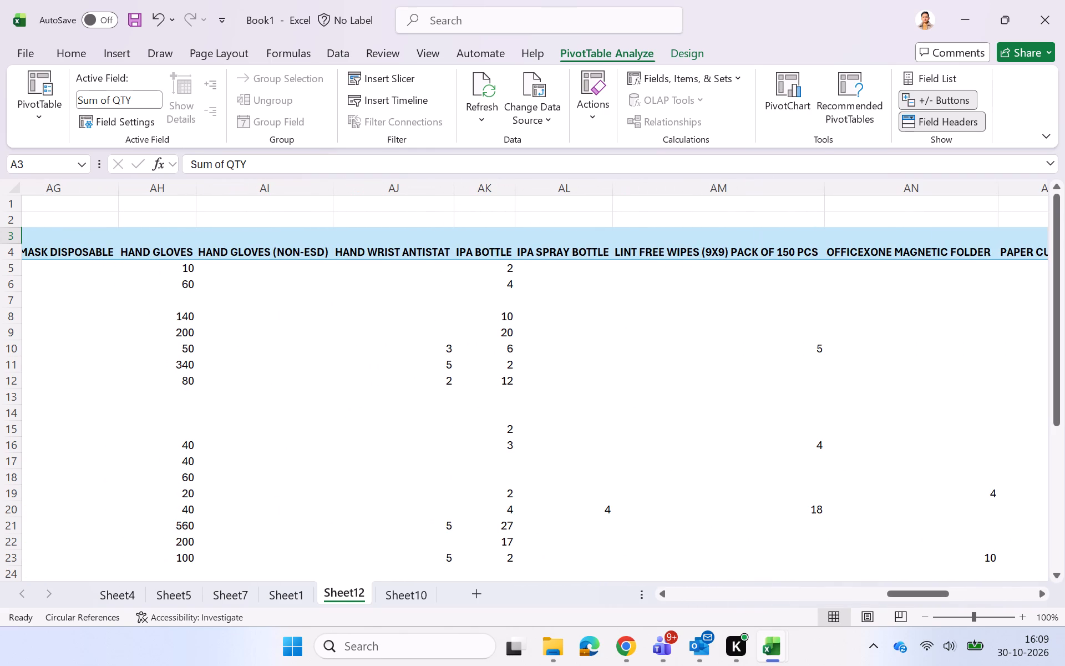
scroll(645, 374, right, 12)
scroll(645, 374, left, 4)
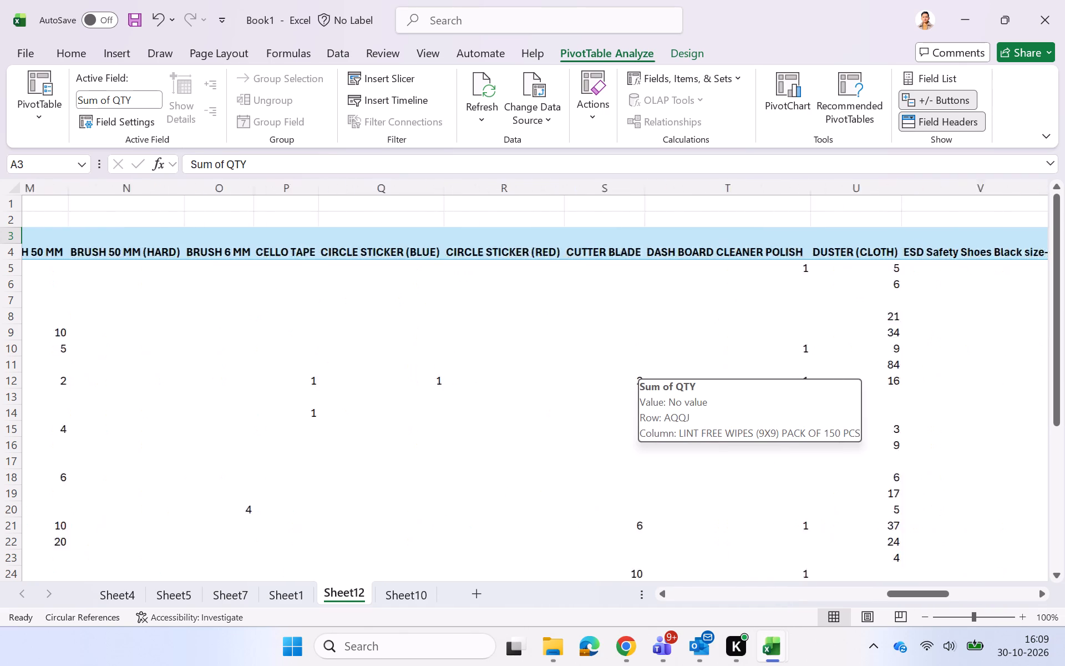
scroll(645, 374, left, 3)
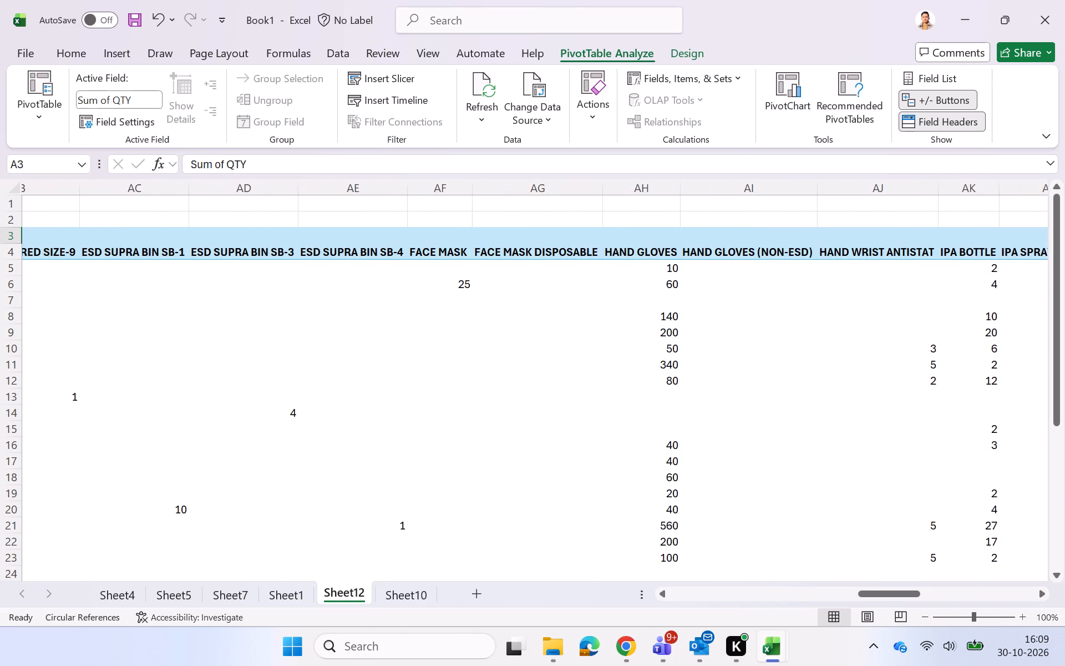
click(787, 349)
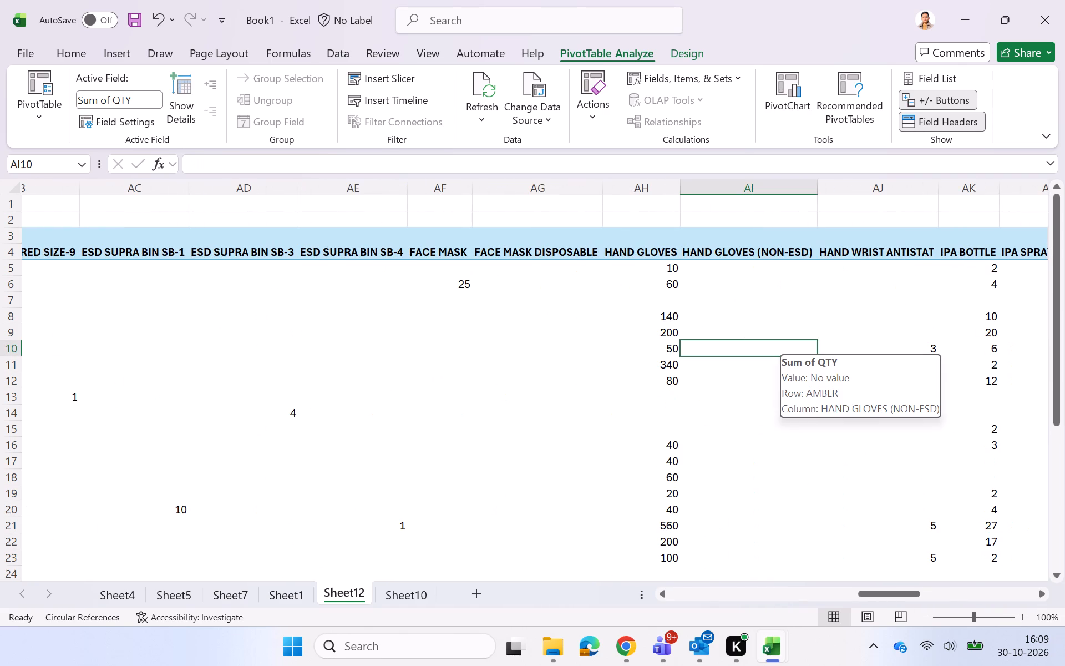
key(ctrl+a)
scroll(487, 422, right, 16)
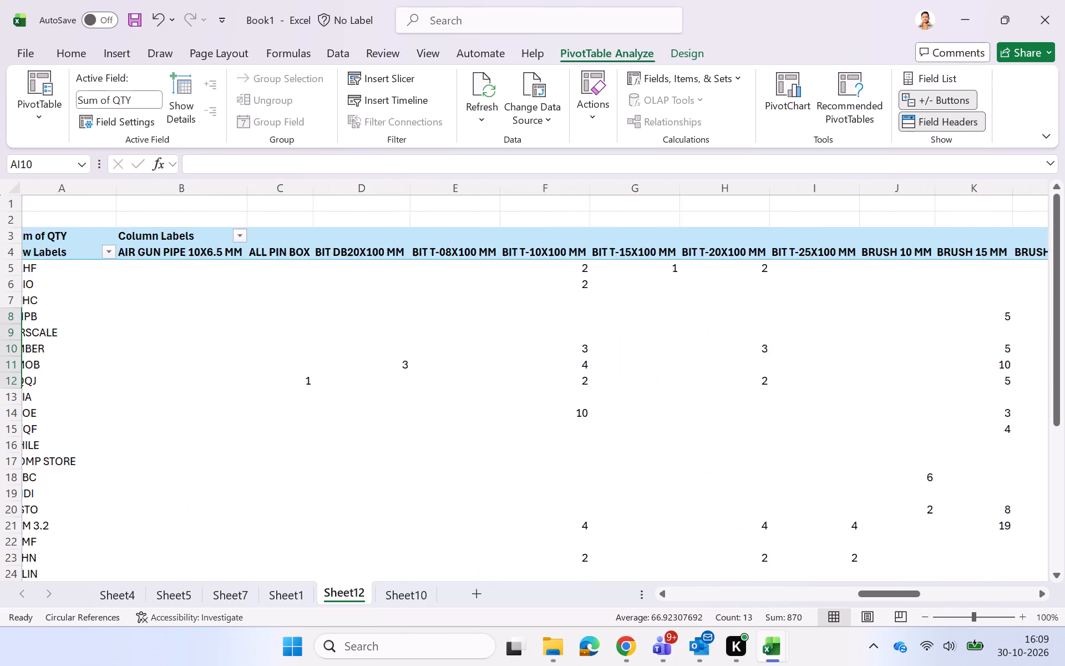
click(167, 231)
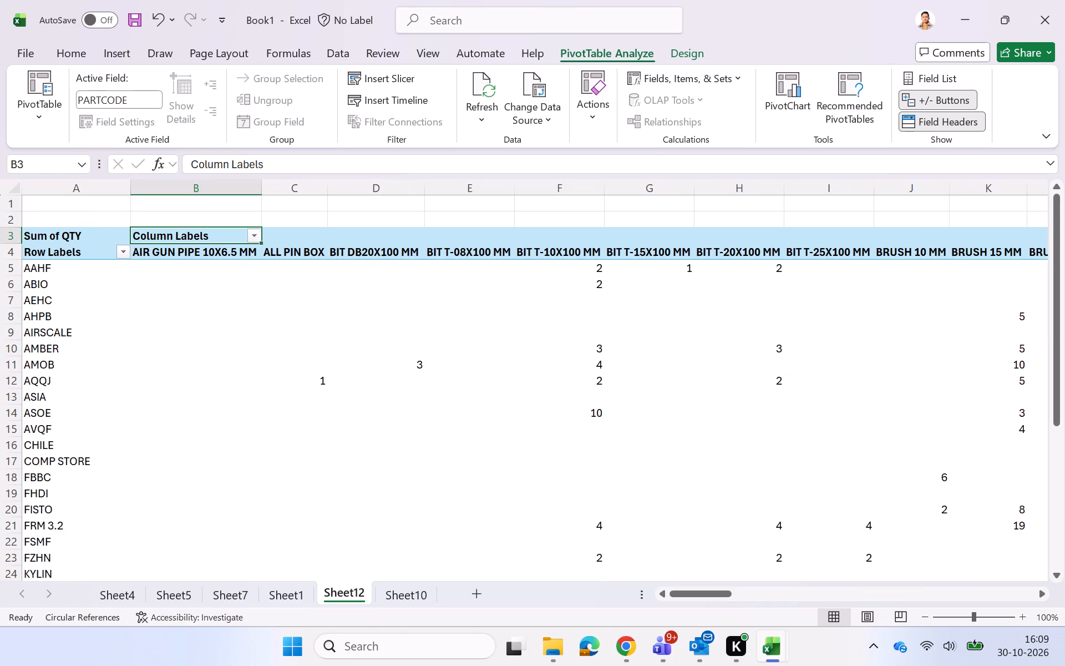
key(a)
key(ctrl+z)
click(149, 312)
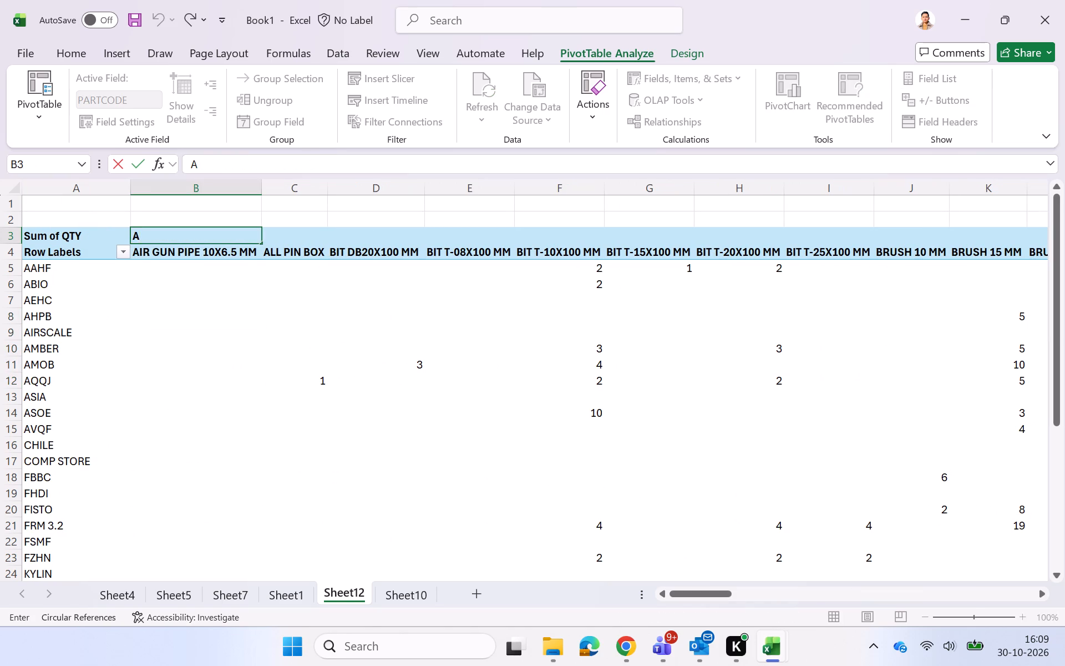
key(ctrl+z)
Copy the whole PivotTable on Sheet12 and paste it as values only at A1 of a new worksheet.
click(149, 312)
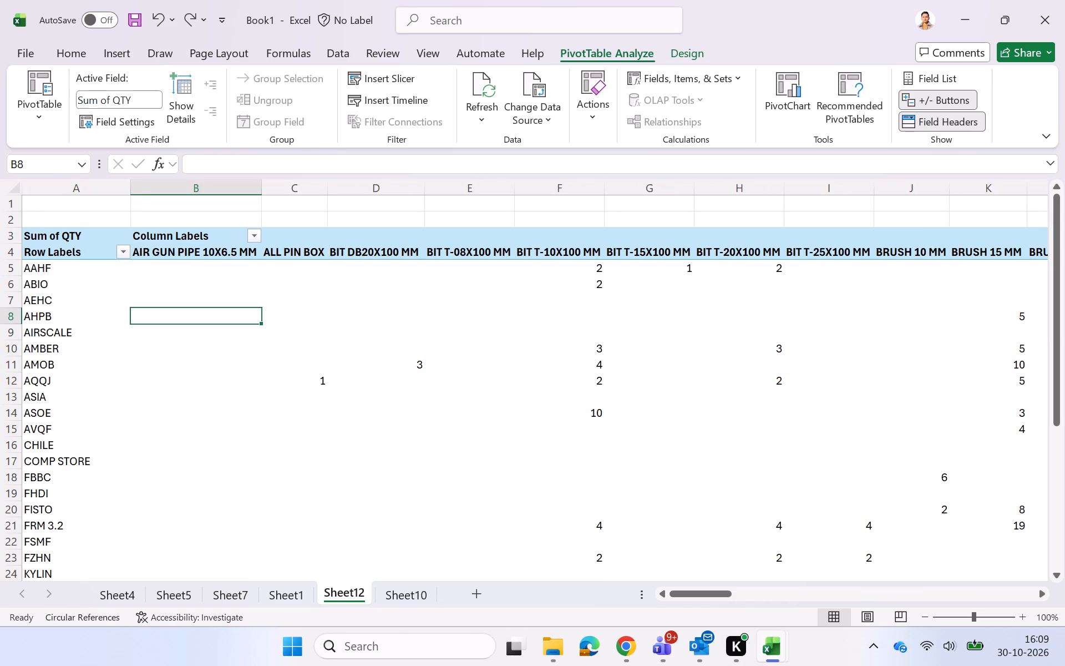
key(ctrl+a)
key(ctrl+c)
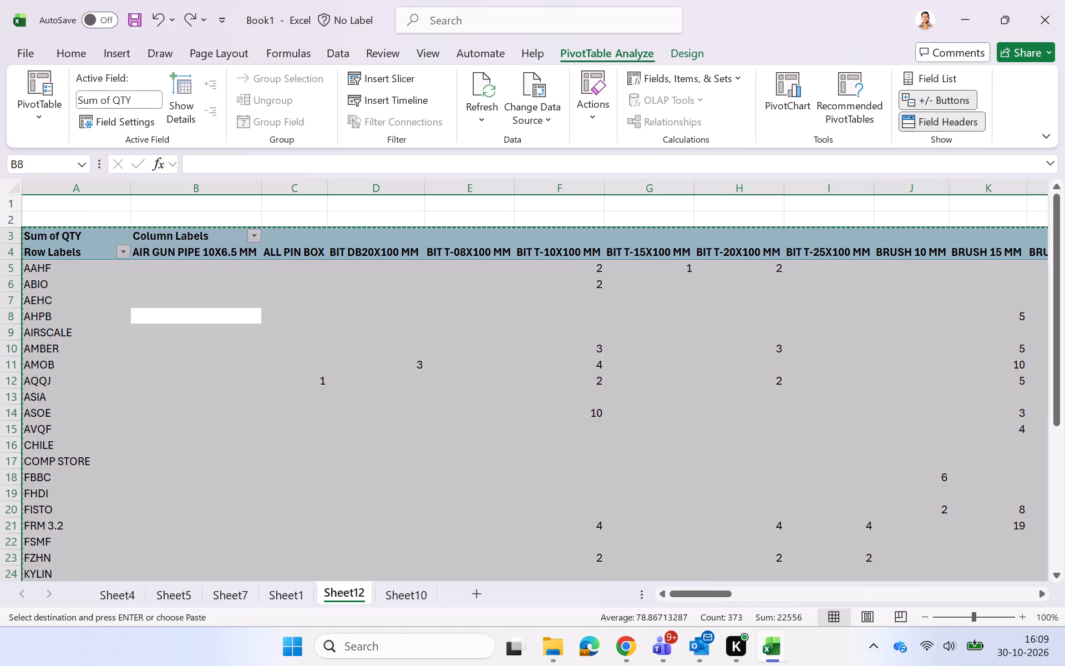
click(402, 588)
click(474, 593)
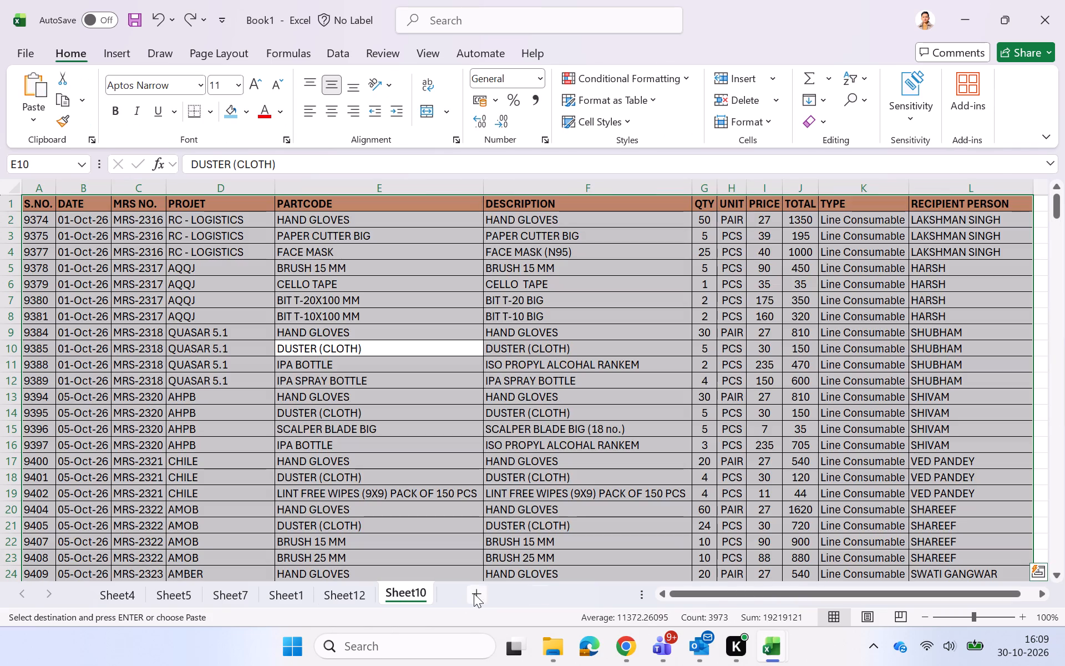
key(ctrl+v)
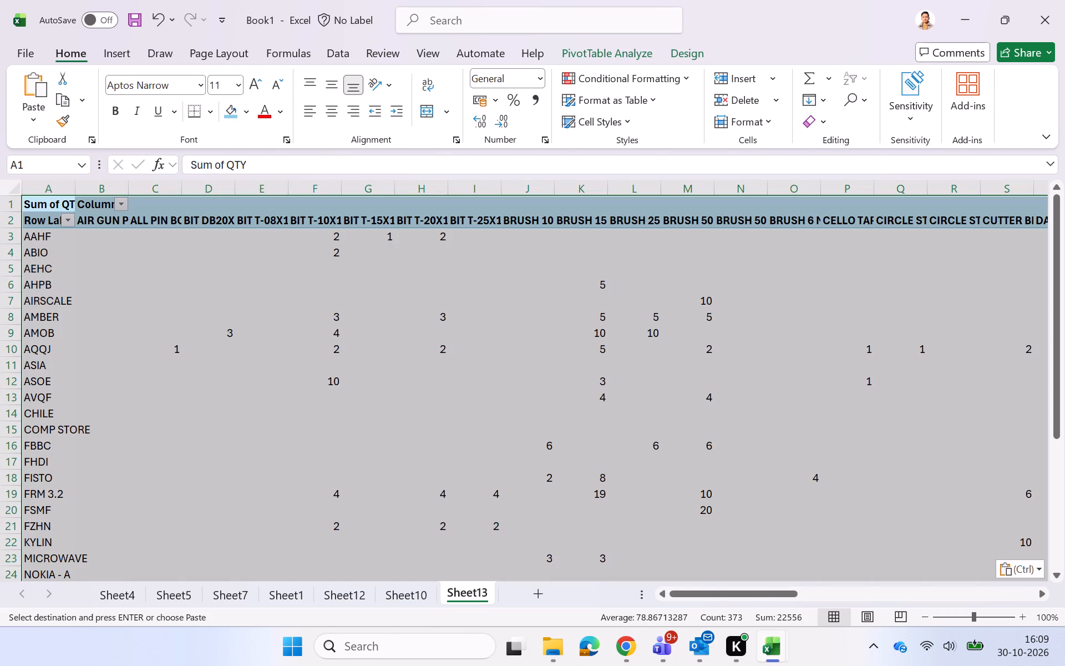
key(ctrl+z)
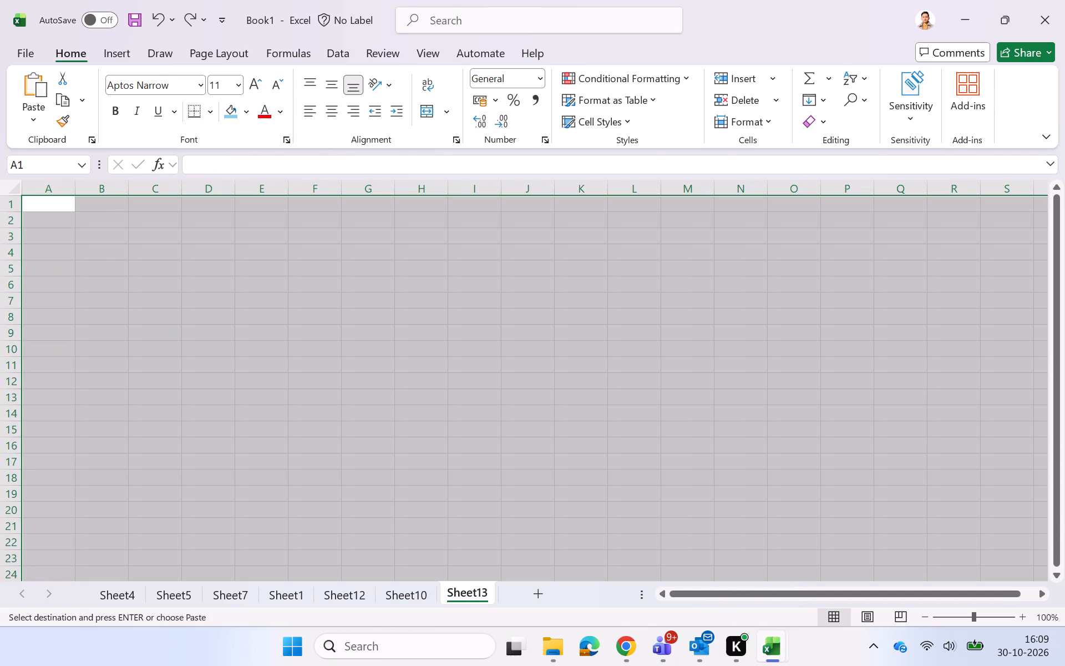
right_click(41, 201)
click(106, 235)
click(97, 263)
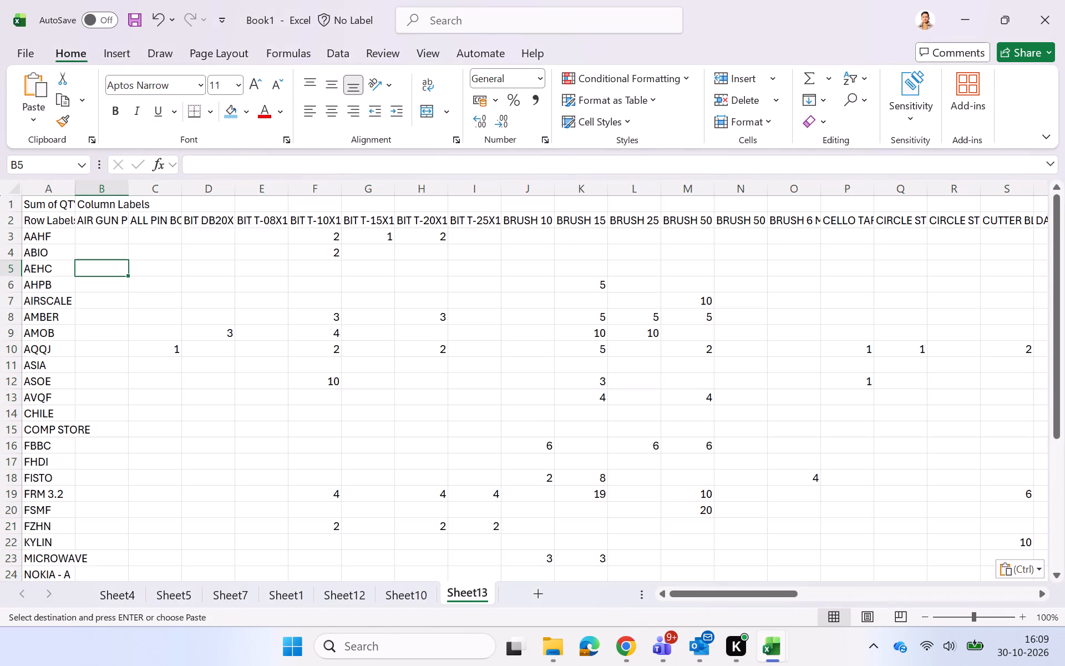
Autofit all column widths of the pasted quantity table on Sheet13.
click(10, 191)
double_click(135, 186)
click(348, 348)
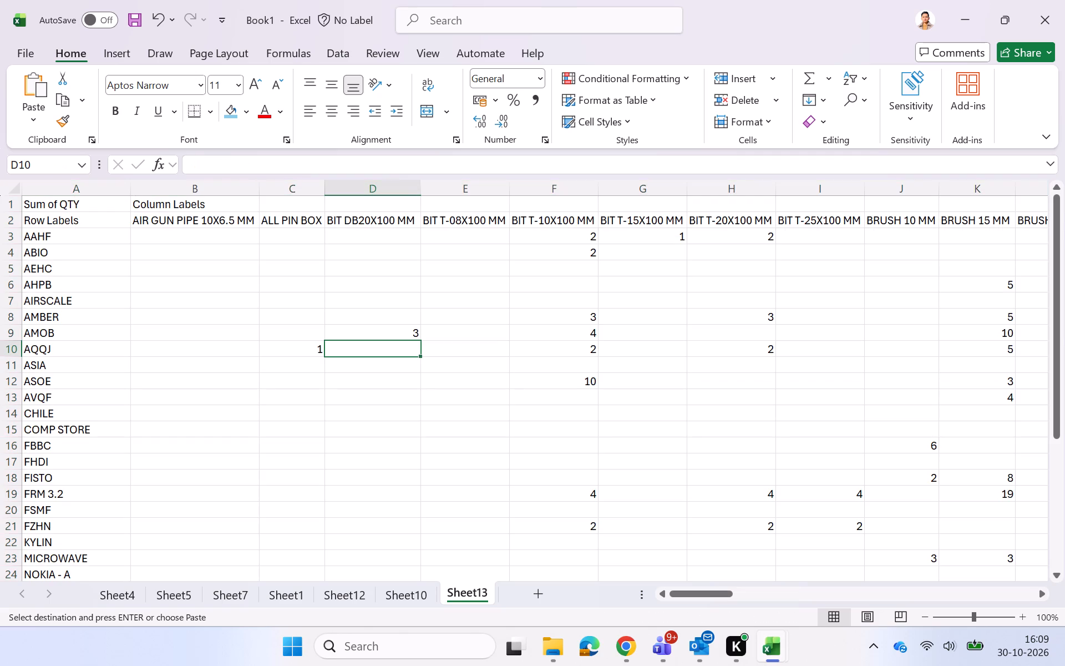
Delete the first row of Sheet13, which holds the Sum of QTY and Column Labels captions.
click(8, 200)
right_click(8, 200)
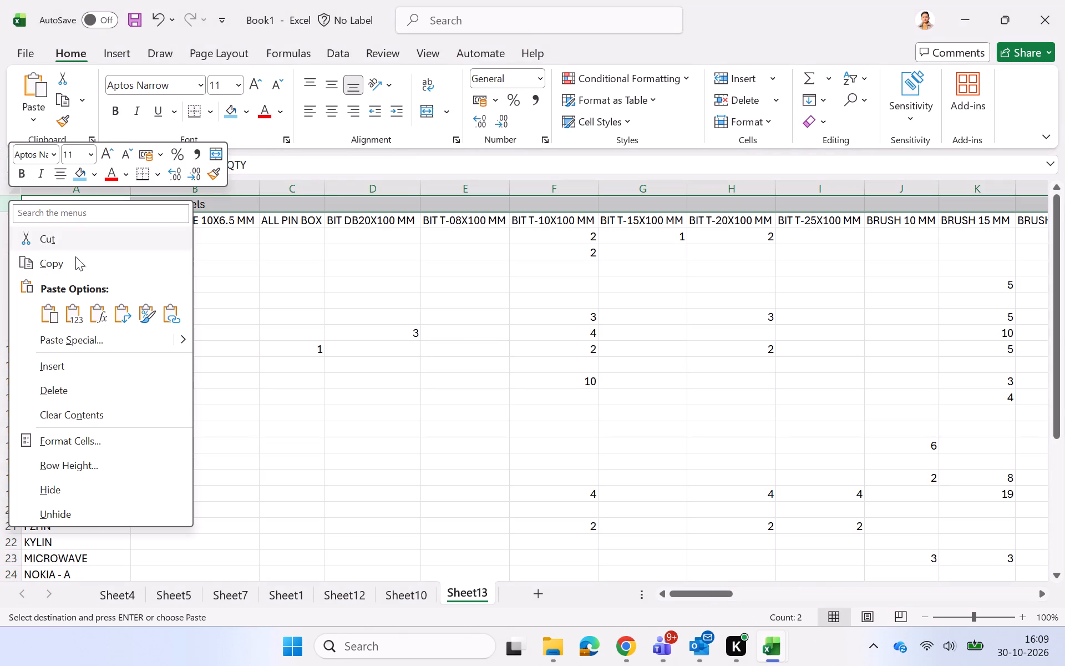
click(58, 386)
click(120, 332)
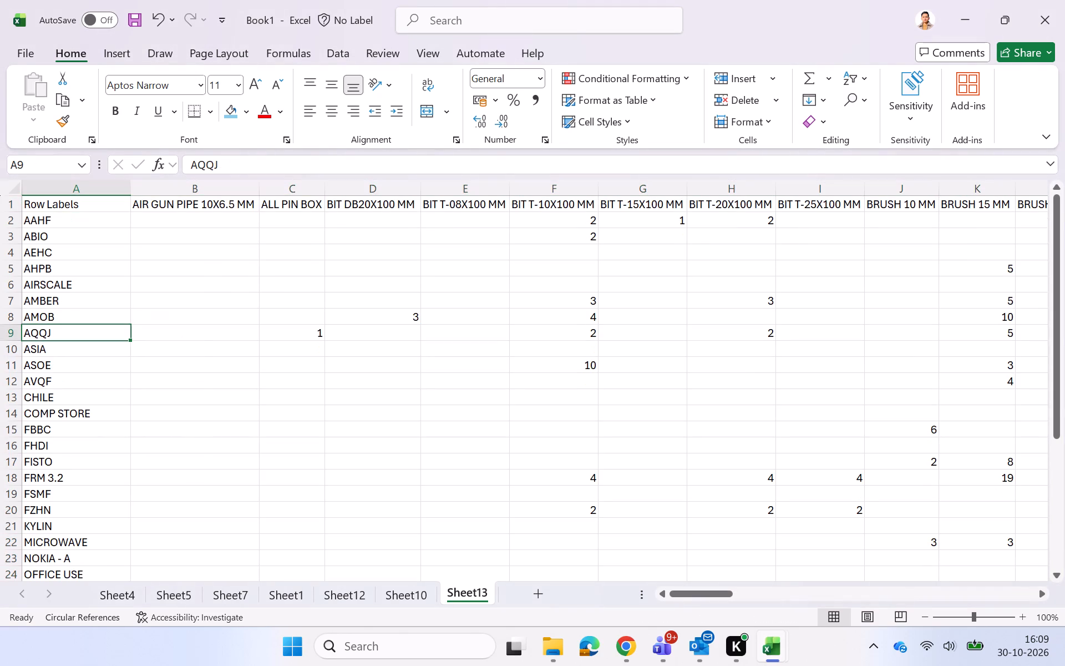
Select and copy the entire quantity table on Sheet13, and switch to the SUMMARY OCT 26 workbook.
click(153, 328)
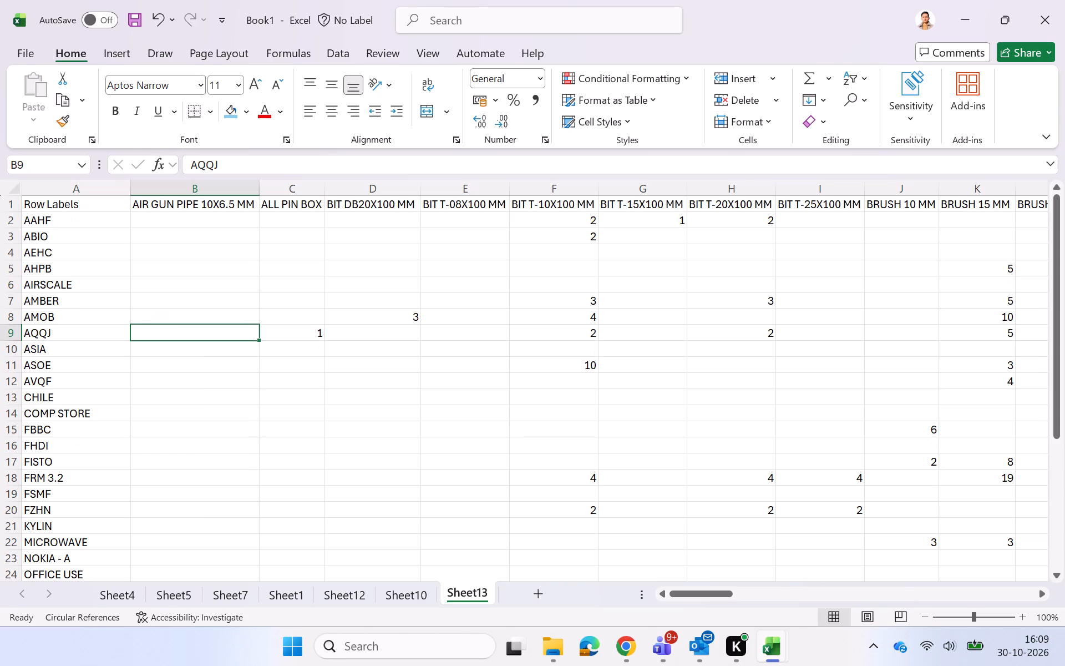
key(ctrl+a)
key(ctrl+c)
key(alt+Tab)
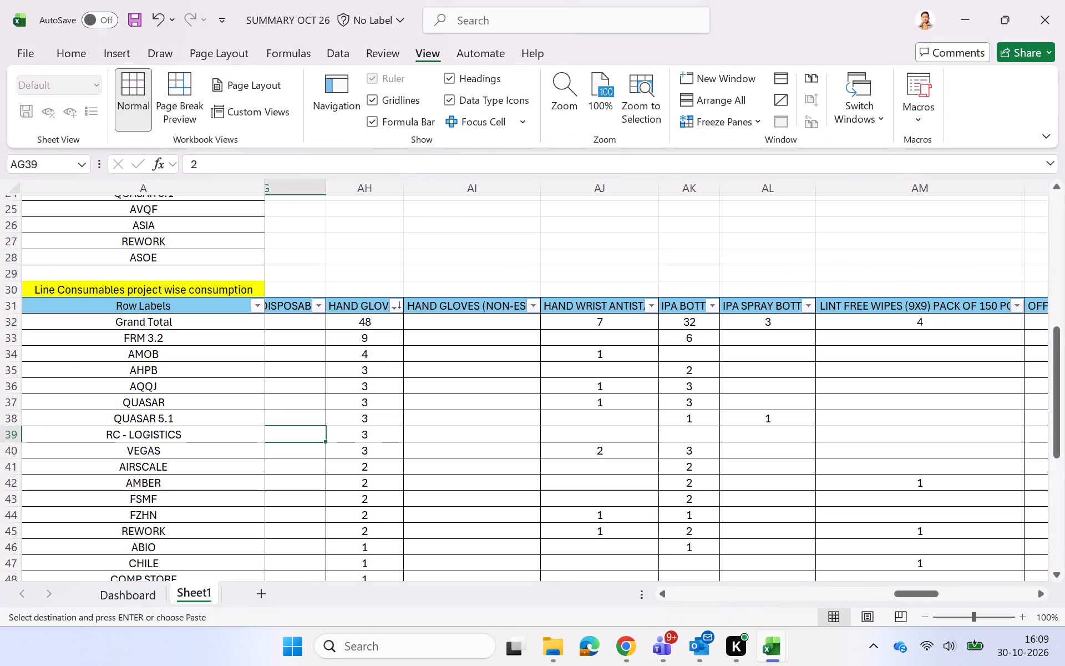
Clear all contents and formatting from the old Line Consumables project wise consumption table, rows 31 to 64 of Sheet1.
scroll(224, 357, right, 7)
scroll(468, 481, down, 1)
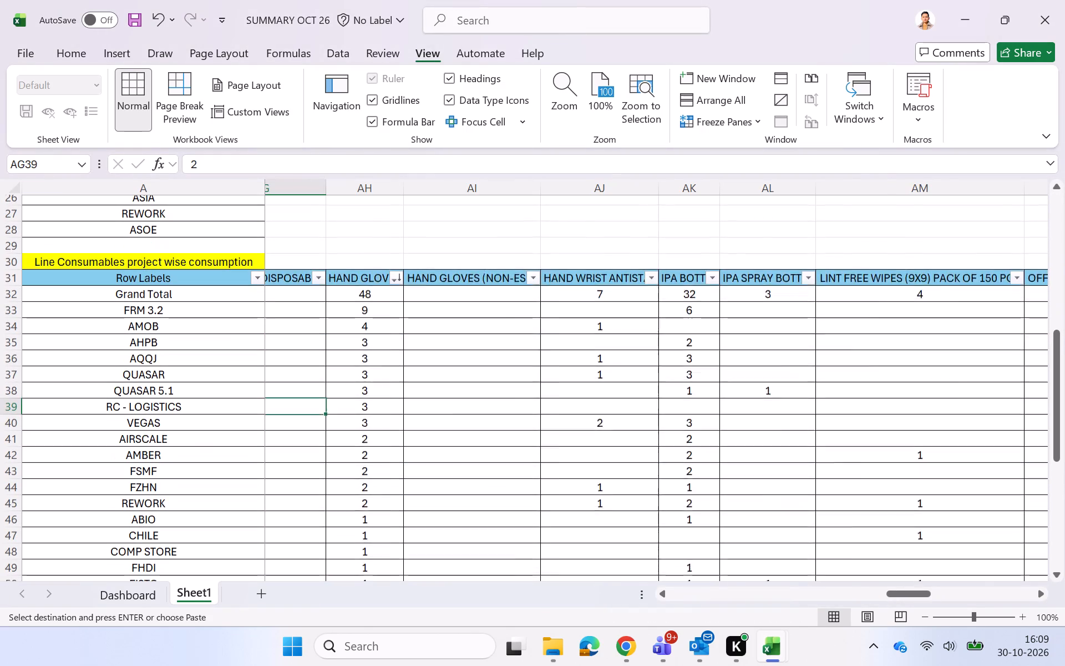
scroll(468, 481, down, 1)
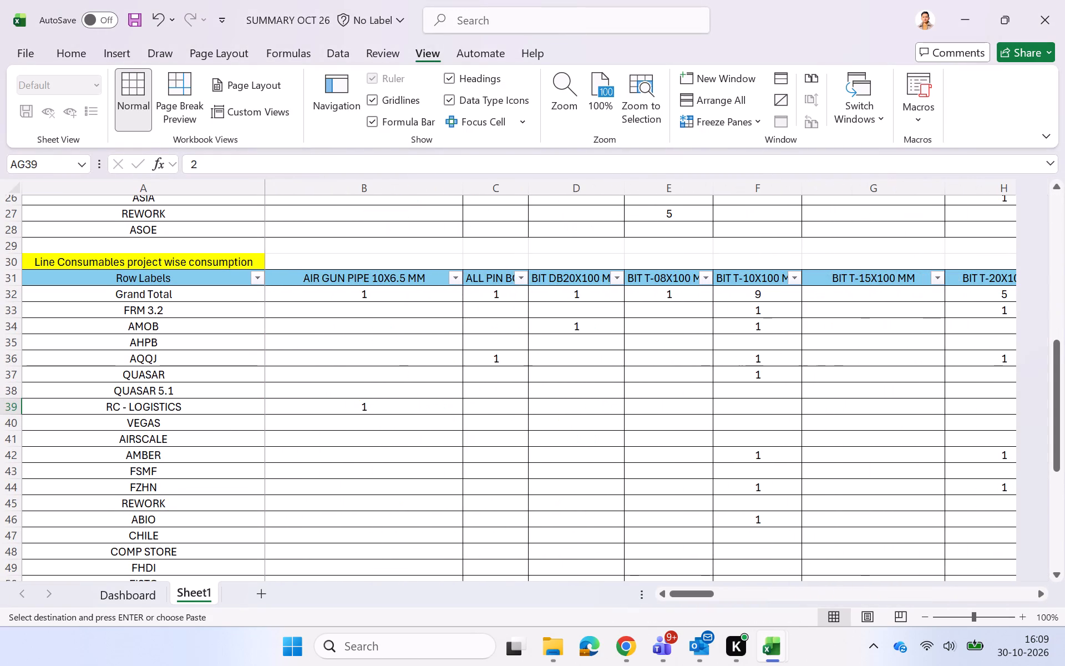
click(3, 279)
key(shift+Down)
key(shift+Down)
key(shift+Down)
key(shift+Down)
key(shift+Down)
key(shift+Down)
key(shift+Down)
key(shift+Down)
key(shift+Down)
key(shift+Down)
key(shift+Down)
key(shift+Down)
key(shift+Down)
key(shift+Down)
key(shift+Down)
key(shift+Down)
key(shift+Down)
key(shift+Down)
key(shift+Down)
key(shift+Down)
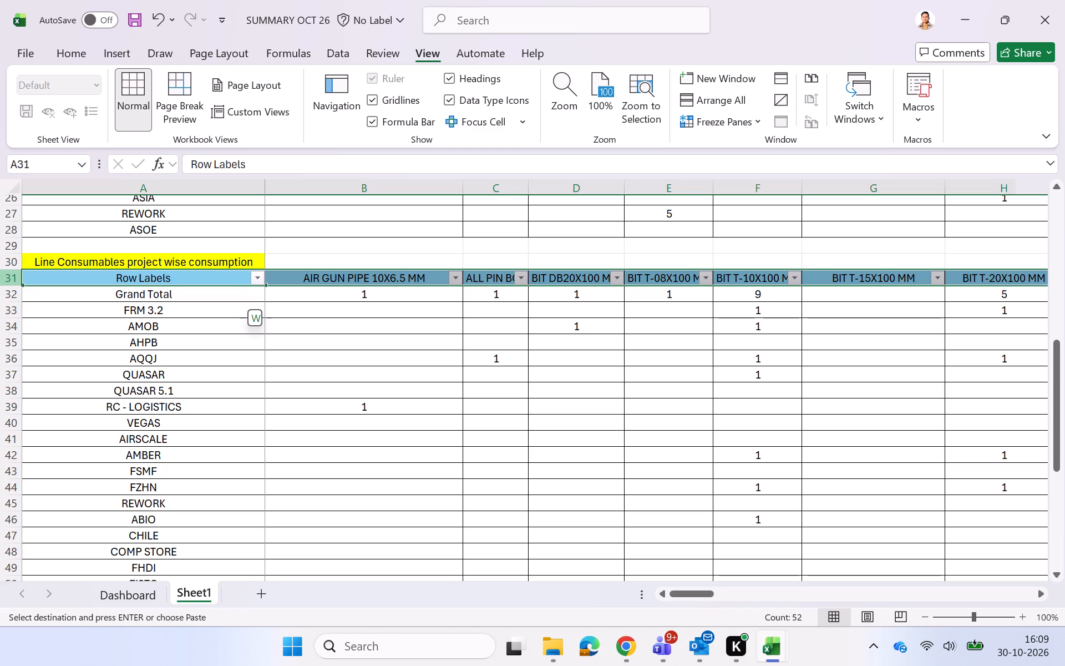
key(ctrl+shift+Down)
key(shift+Down)
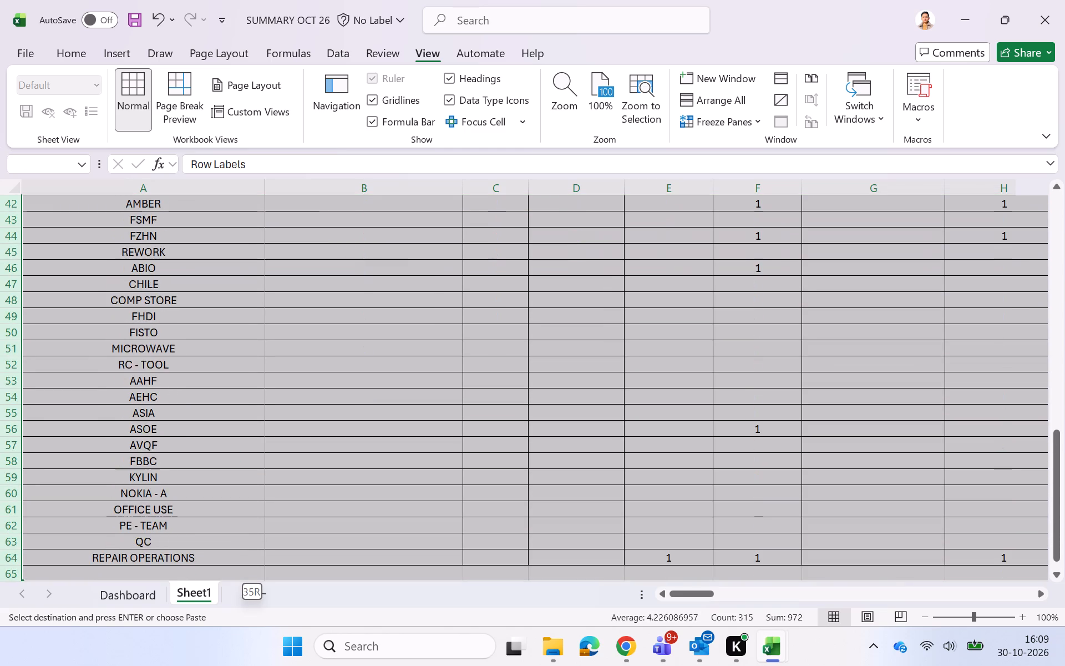
key(shift+Down)
key(shift+Up)
key(shift+Up)
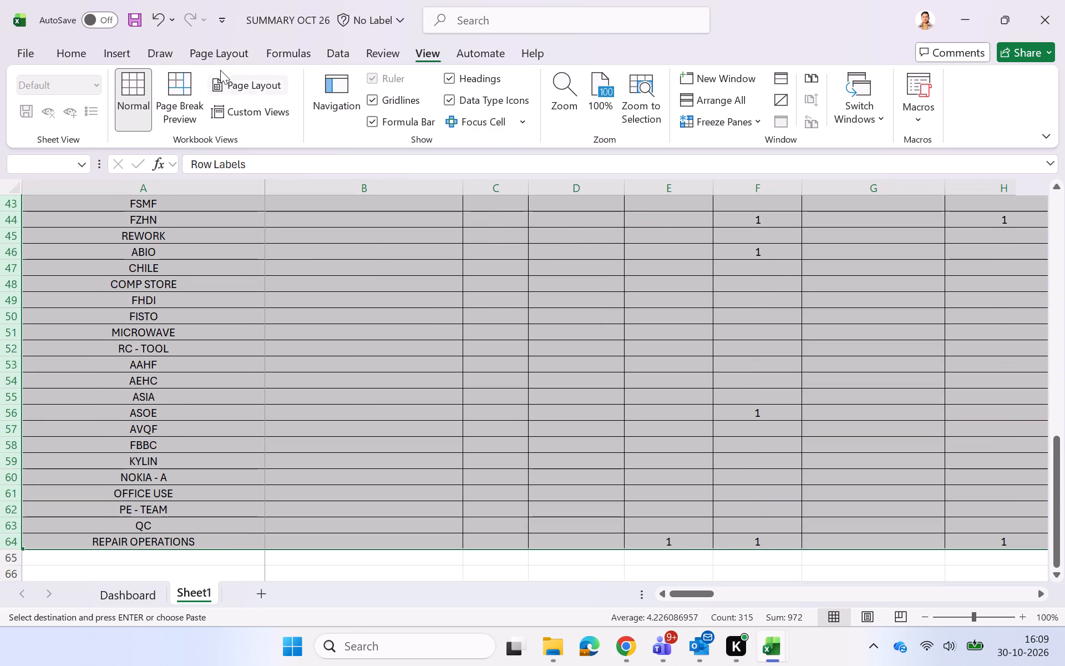
click(154, 52)
click(80, 56)
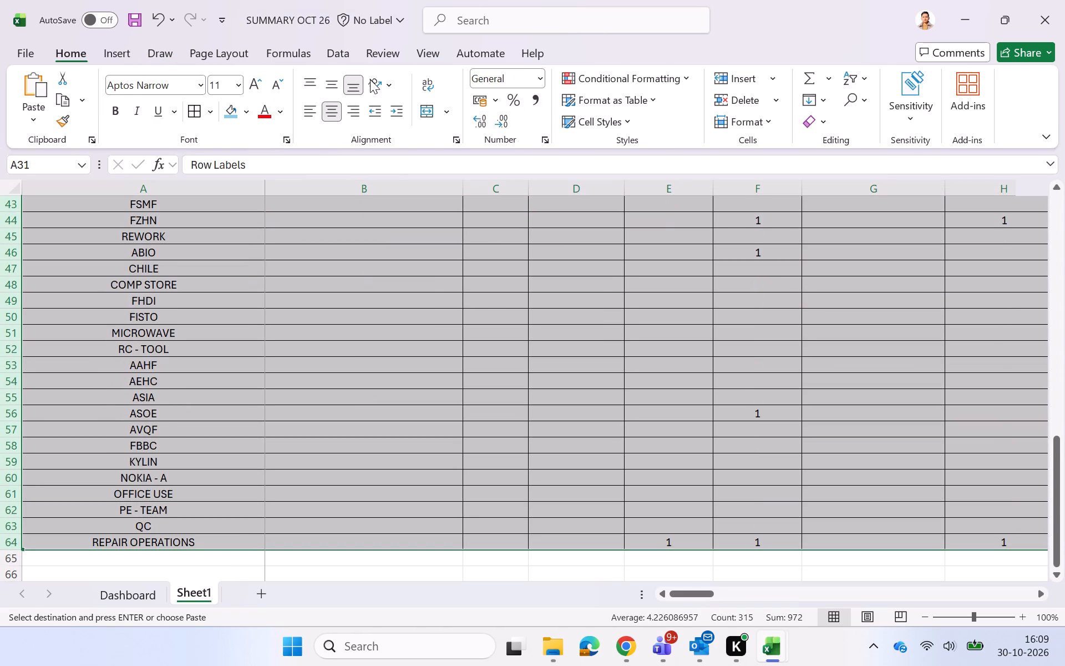
click(369, 55)
click(322, 52)
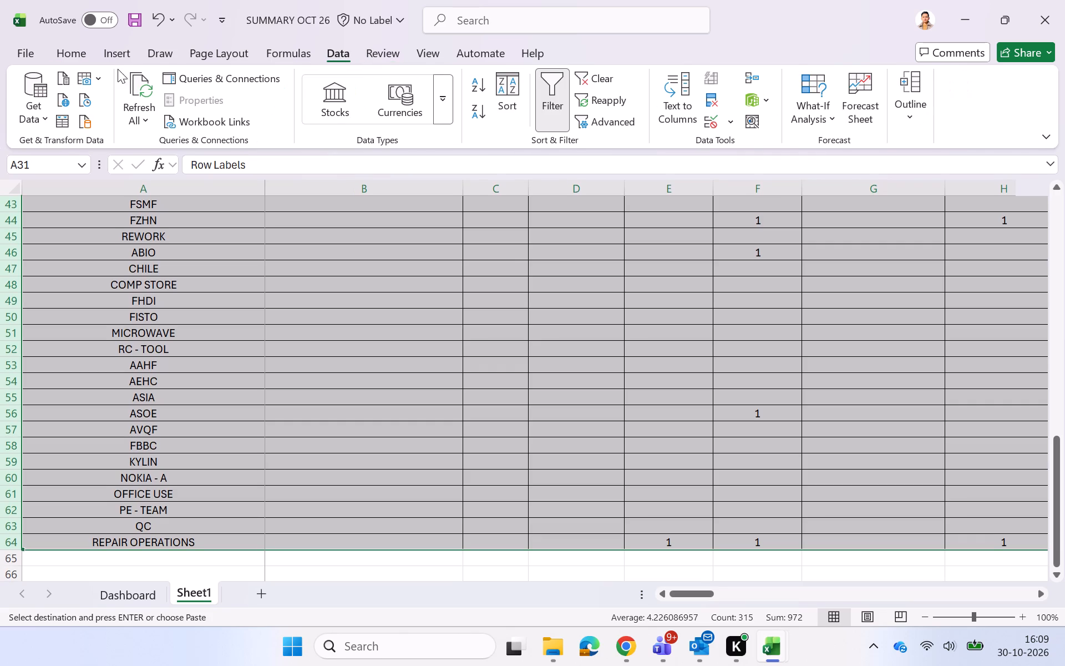
click(61, 57)
click(809, 126)
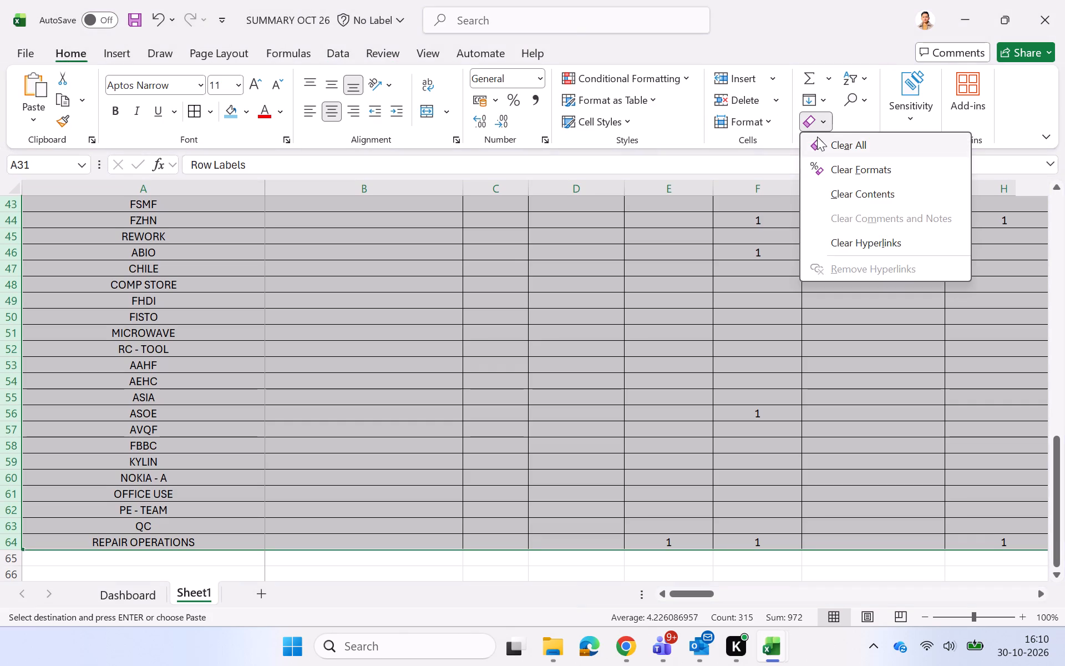
click(818, 138)
Copy the quantity table from Book1's Sheet13 again and paste it at A31, under the Line Consumables project wise consumption heading.
scroll(628, 259, up, 5)
scroll(628, 259, down, 2)
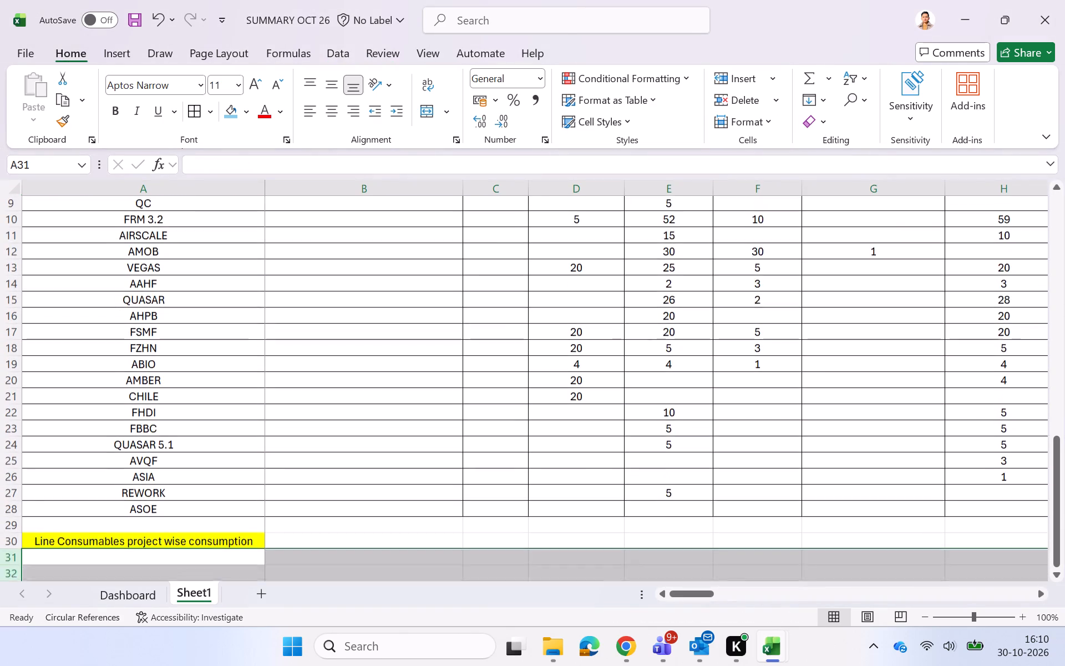
scroll(628, 259, down, 2)
click(163, 490)
key(alt+Tab)
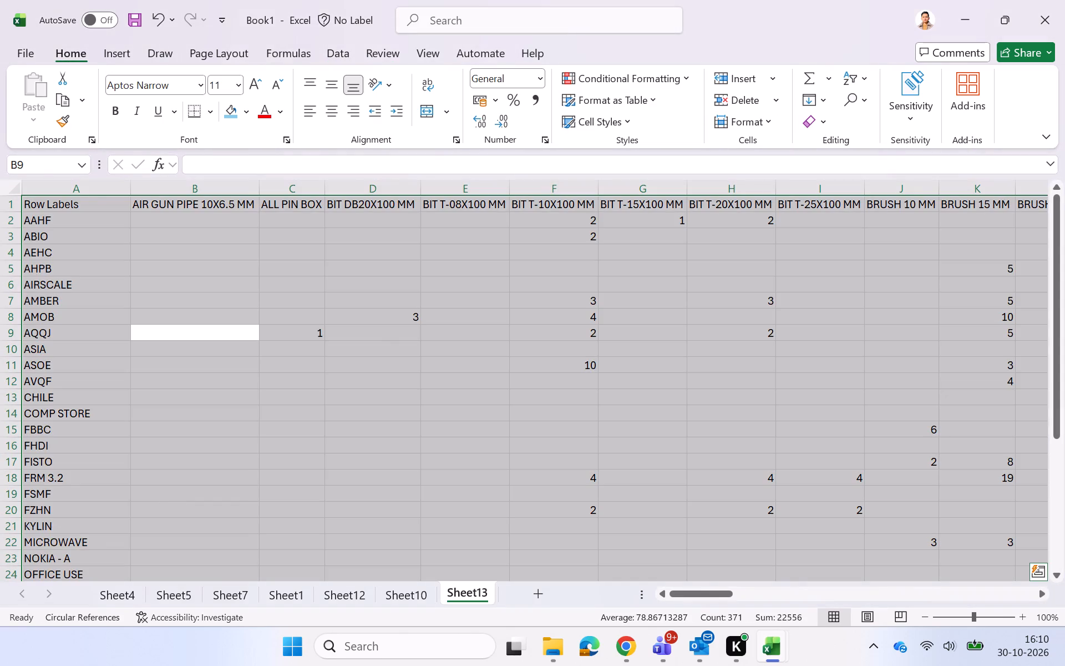
key(ctrl+c)
key(alt+Tab)
click(63, 431)
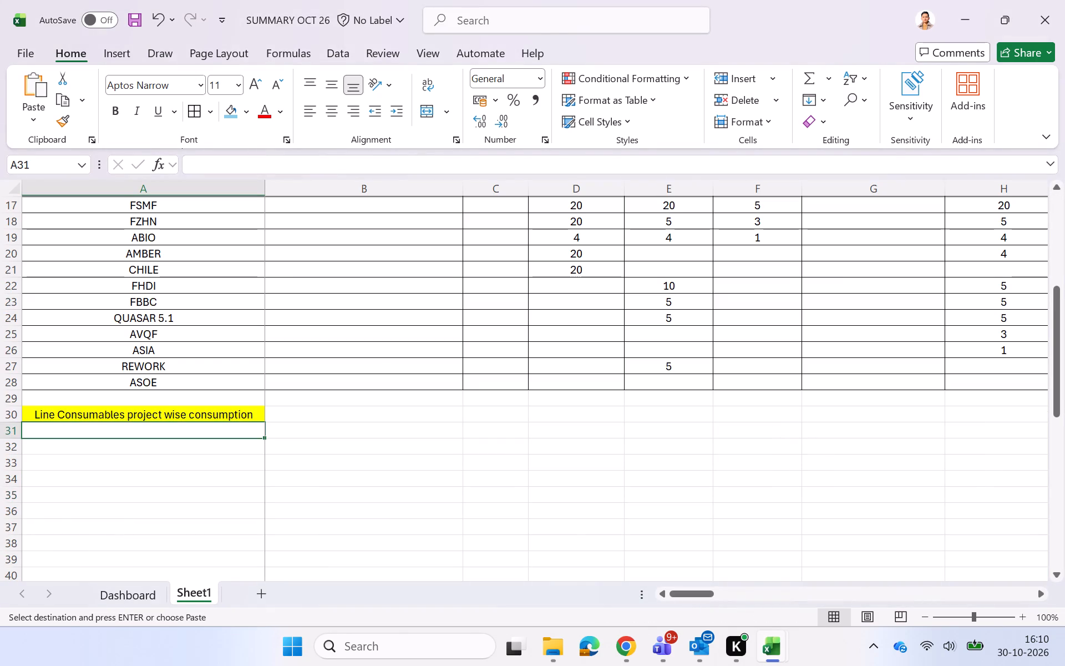
key(ctrl+v)
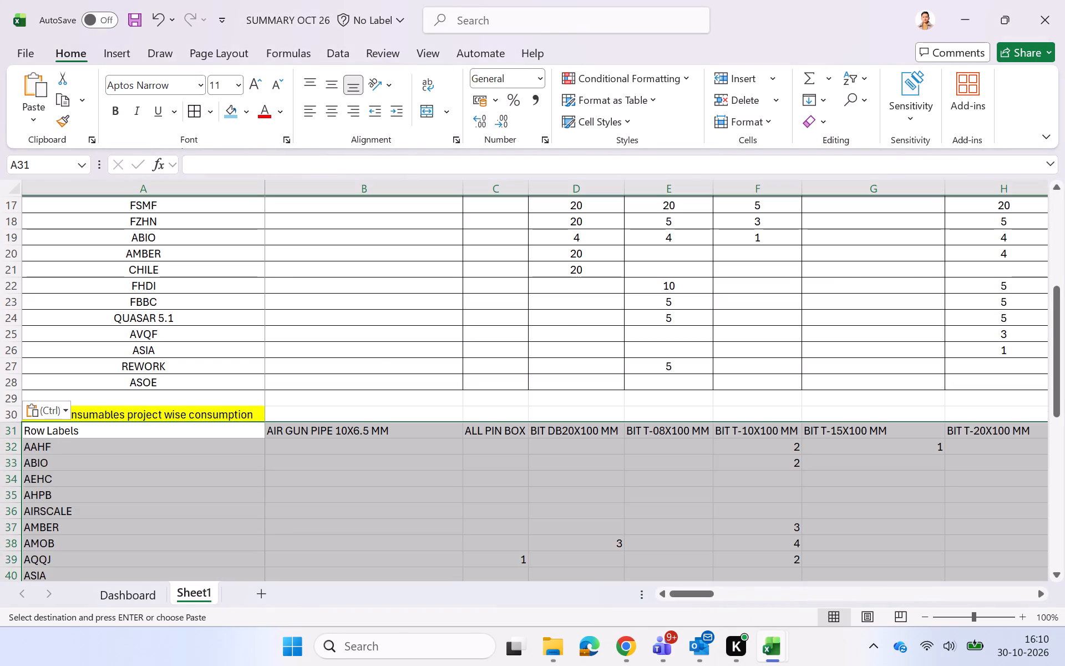
Examine the pasted Line Consumables table across its item columns and project rows.
scroll(442, 509, down, 1)
scroll(442, 509, left, 3)
click(576, 446)
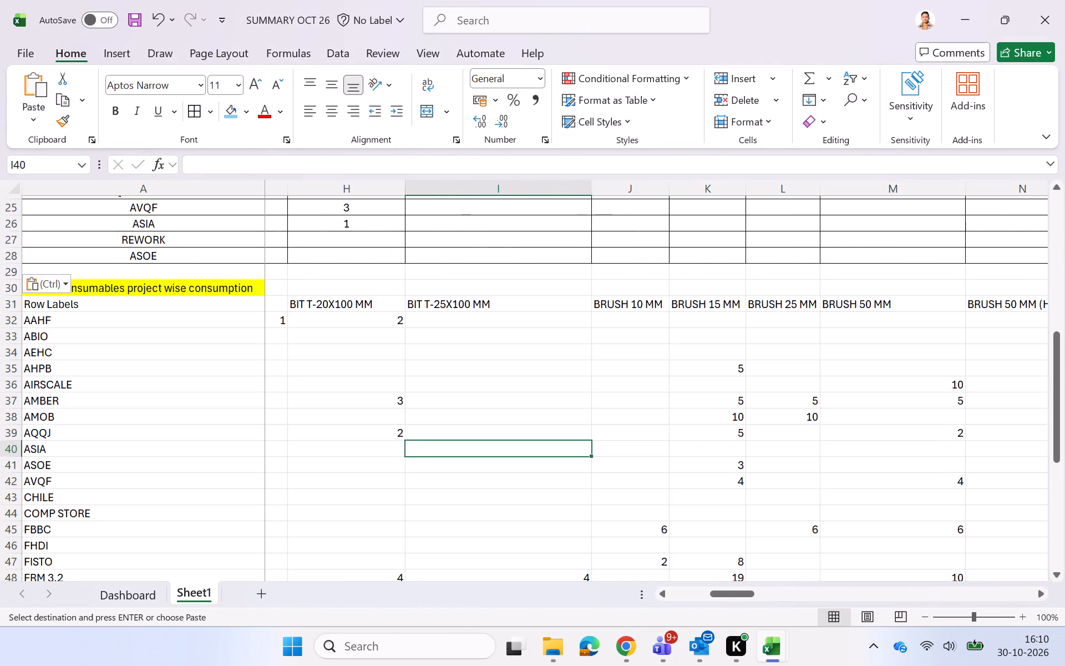
scroll(576, 446, left, 2)
scroll(576, 446, right, 14)
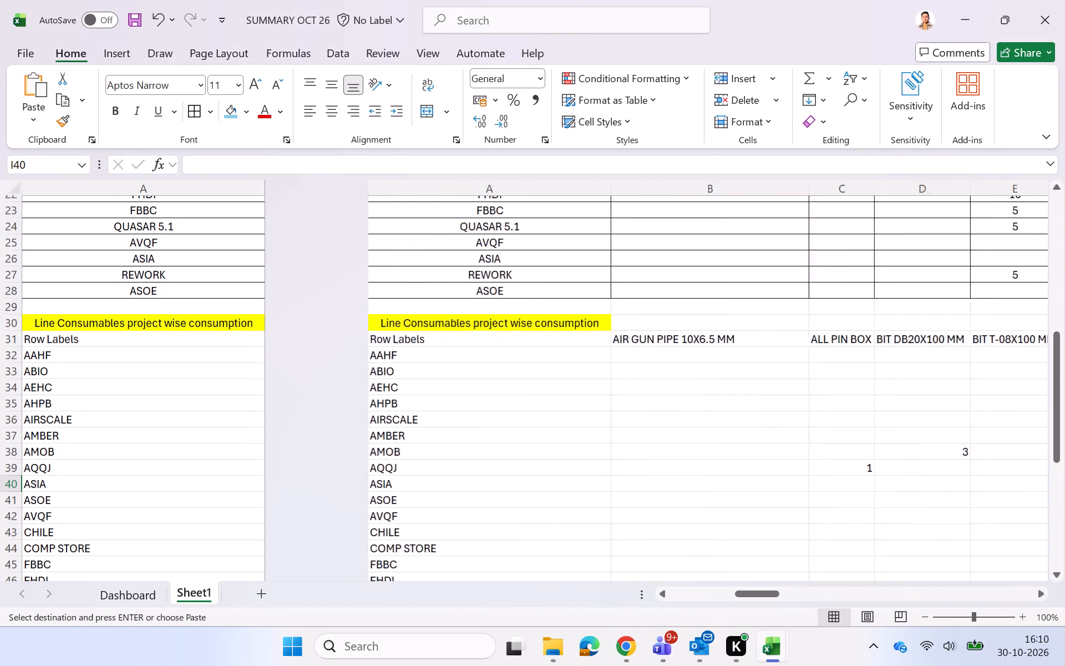
click(161, 412)
scroll(161, 412, up, 5)
scroll(161, 412, down, 2)
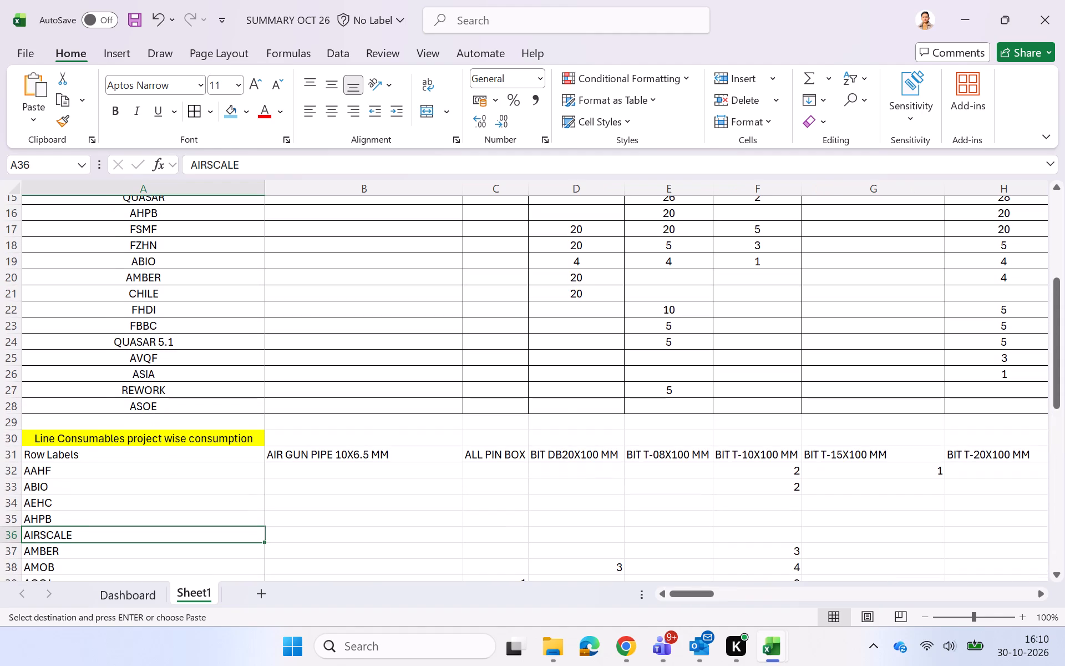
Fill the table's header row 31, from Row Labels through Grand Total, with light blue.
double_click(139, 458)
key(shift+Right)
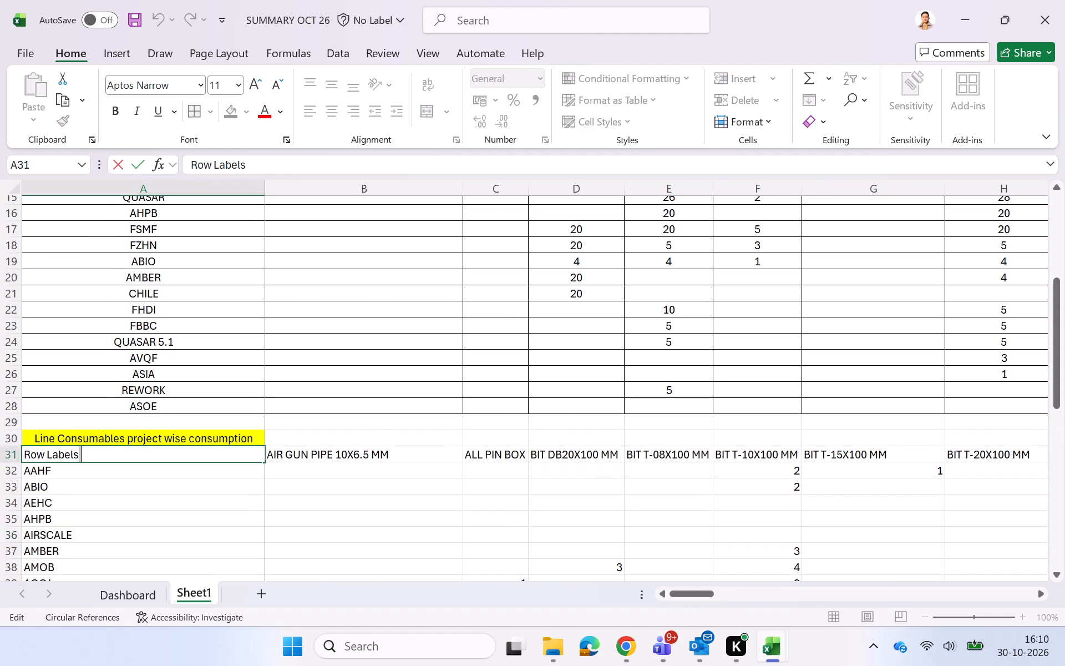
key(Return)
key(Up)
key(shift+Right)
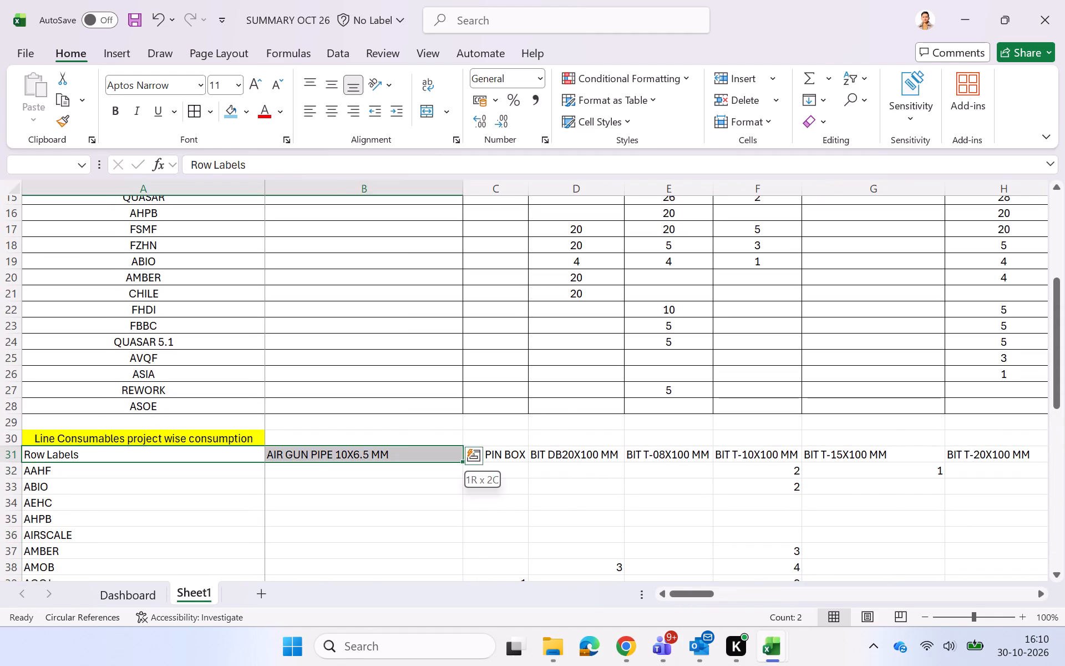
key(ctrl+shift+Right)
click(232, 114)
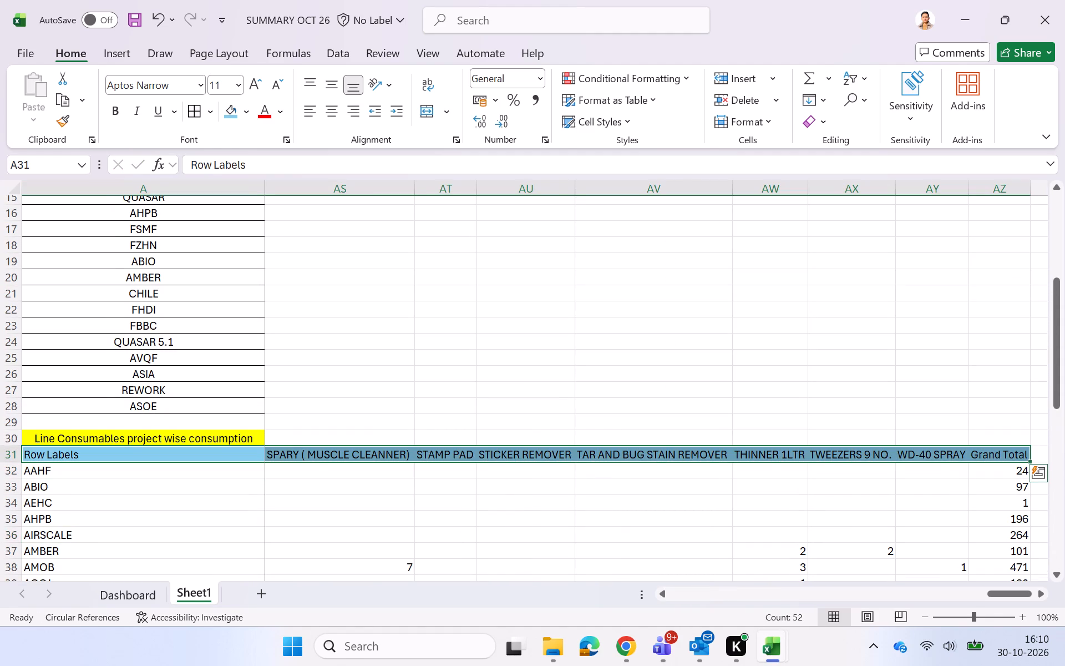
click(413, 537)
scroll(413, 537, right, 16)
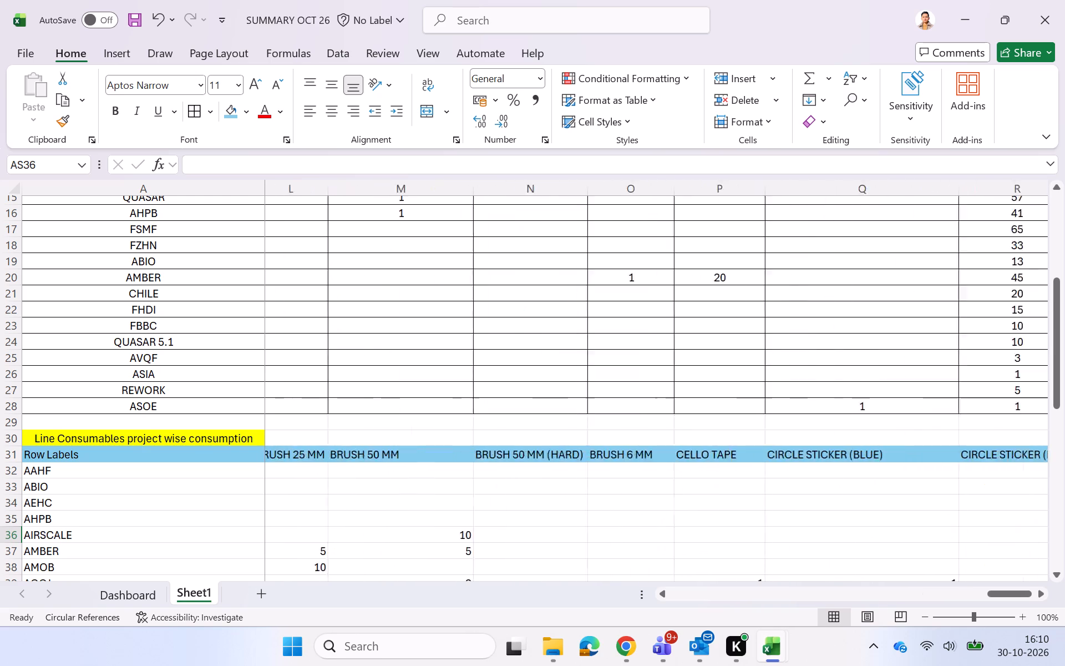
scroll(732, 522, right, 11)
click(562, 453)
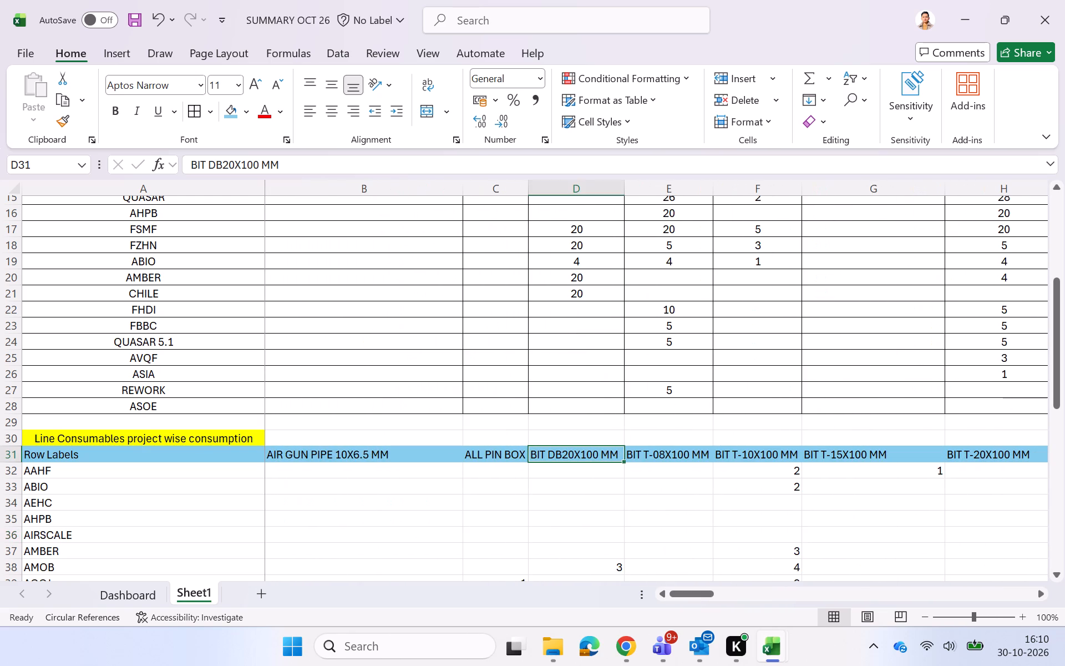
Add filters to the Line Consumables project wise table's header row 31.
key(ctrl+shift+l)
Sort the Line Consumables project wise table by the HAND GLOVES column from largest to smallest.
scroll(562, 453, down, 2)
scroll(652, 472, left, 2)
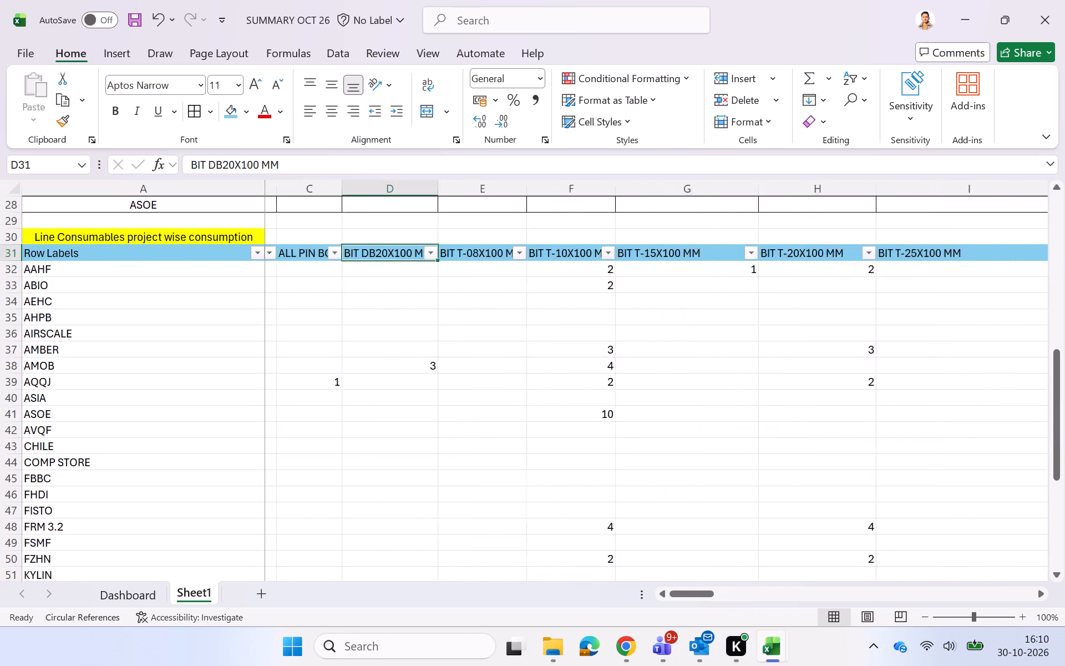
scroll(652, 472, left, 3)
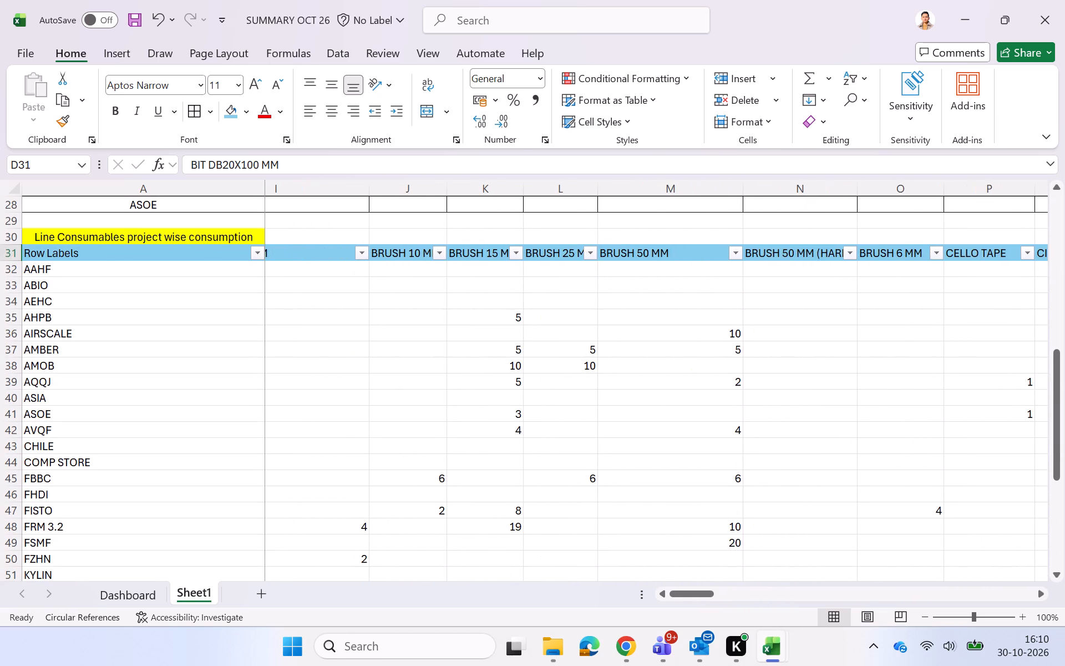
scroll(794, 281, left, 13)
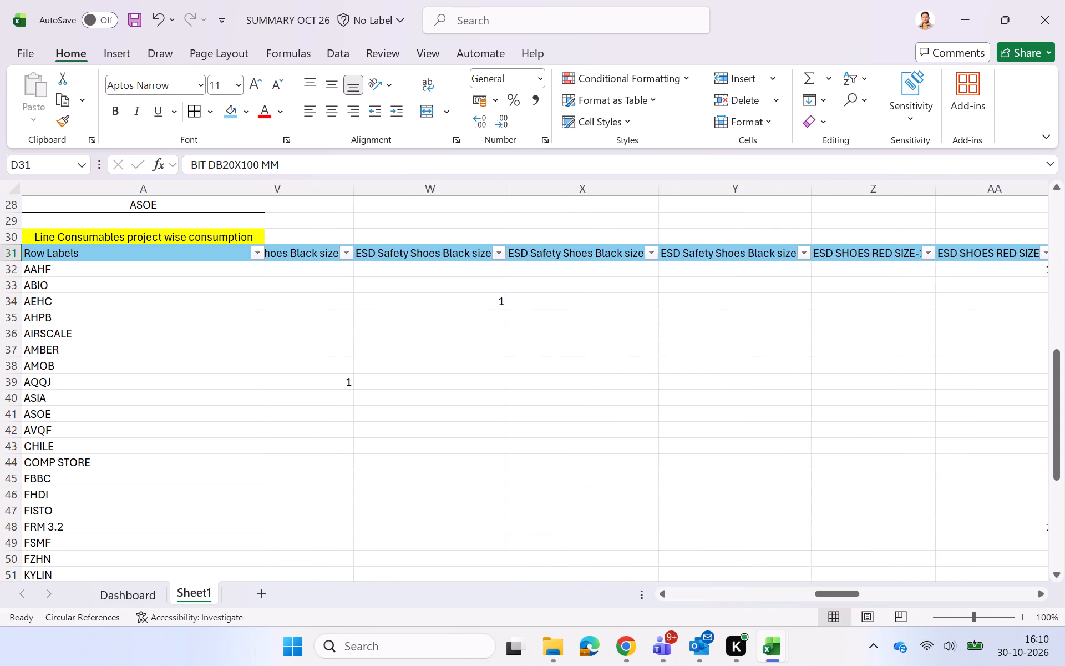
scroll(794, 281, left, 7)
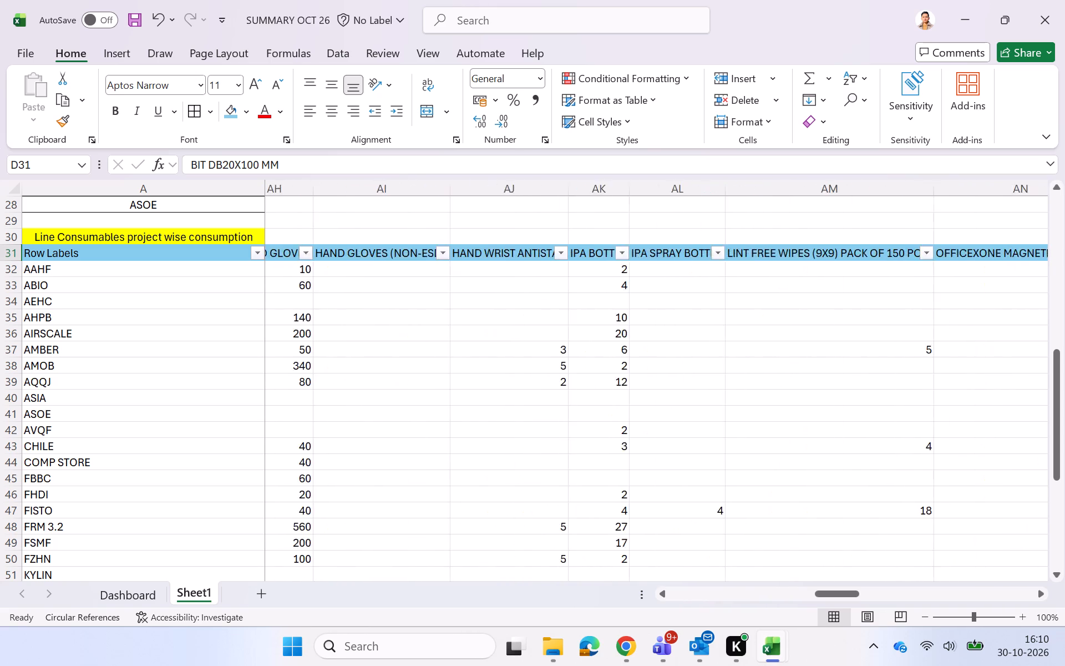
scroll(794, 281, left, 1)
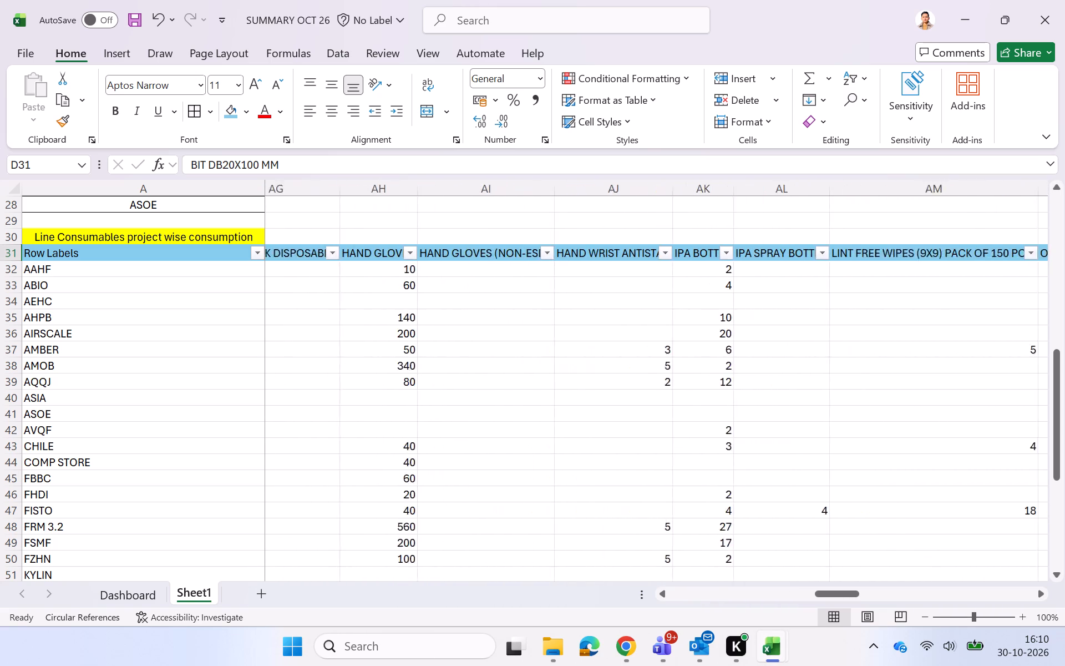
scroll(794, 281, left, 1)
click(334, 244)
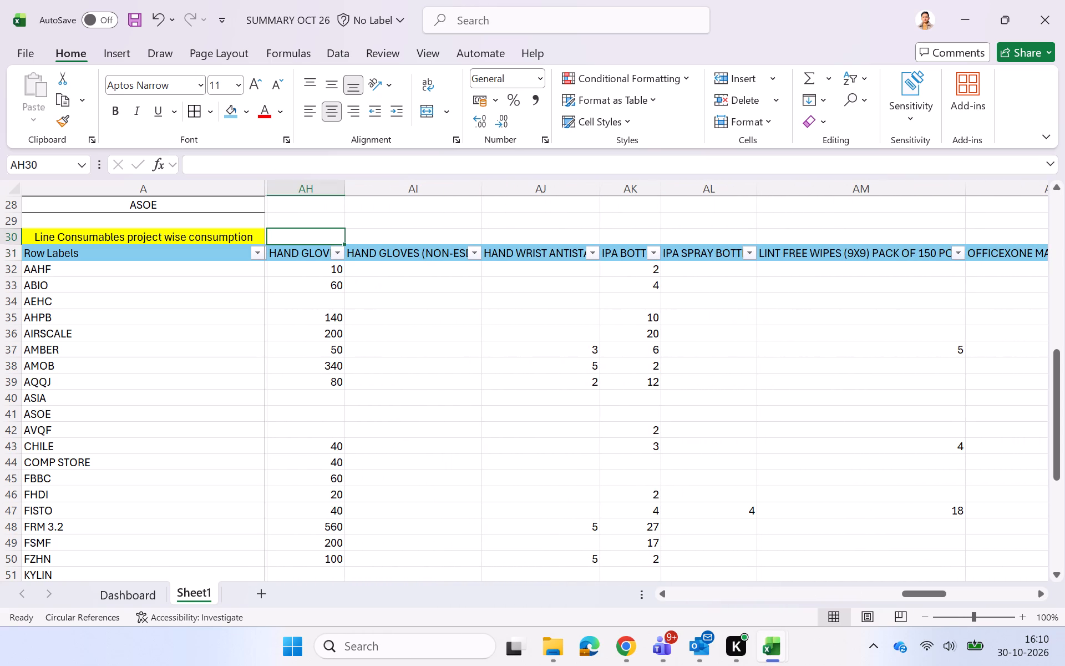
click(339, 250)
click(217, 211)
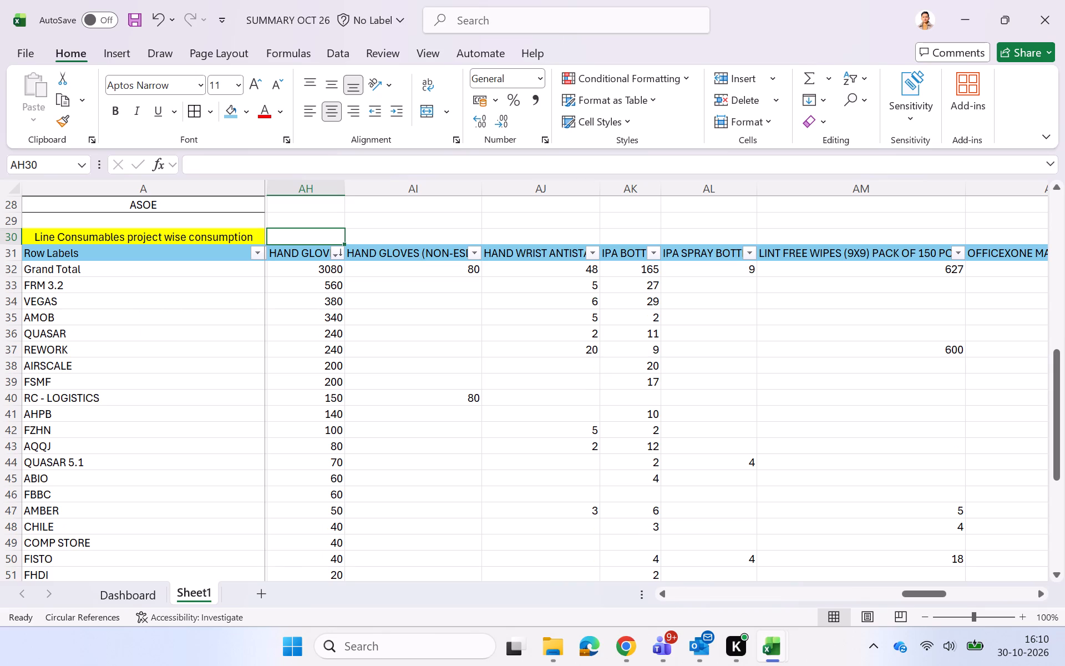
click(344, 287)
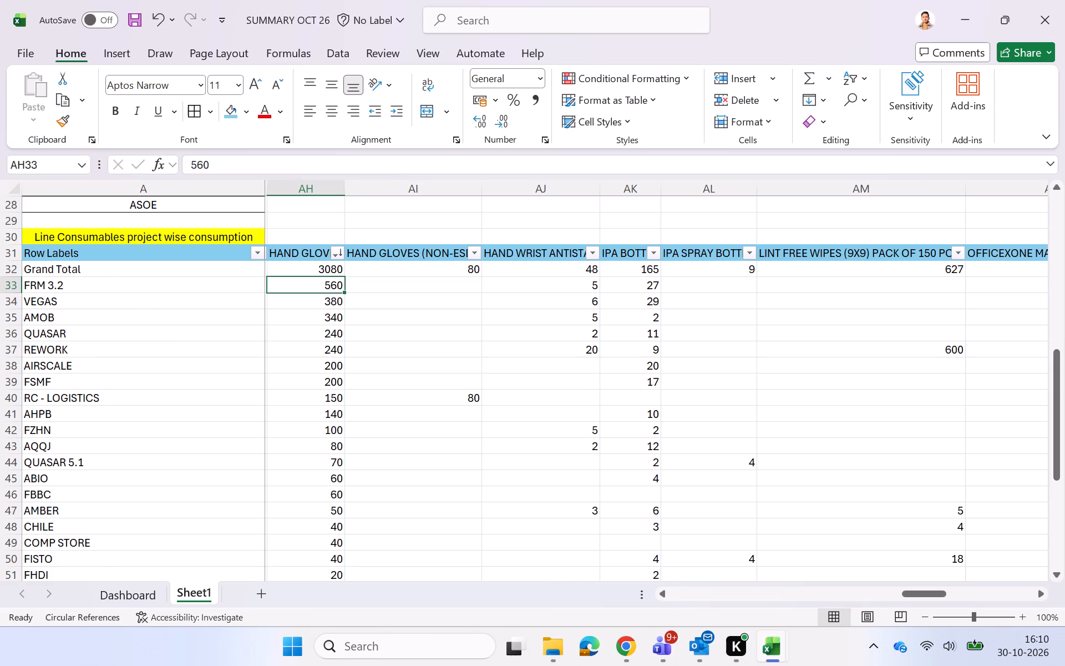
On the Dashboard sheet, enter FRM3.2 as the project with max consumption for HAND GLOVES in G12.
click(148, 593)
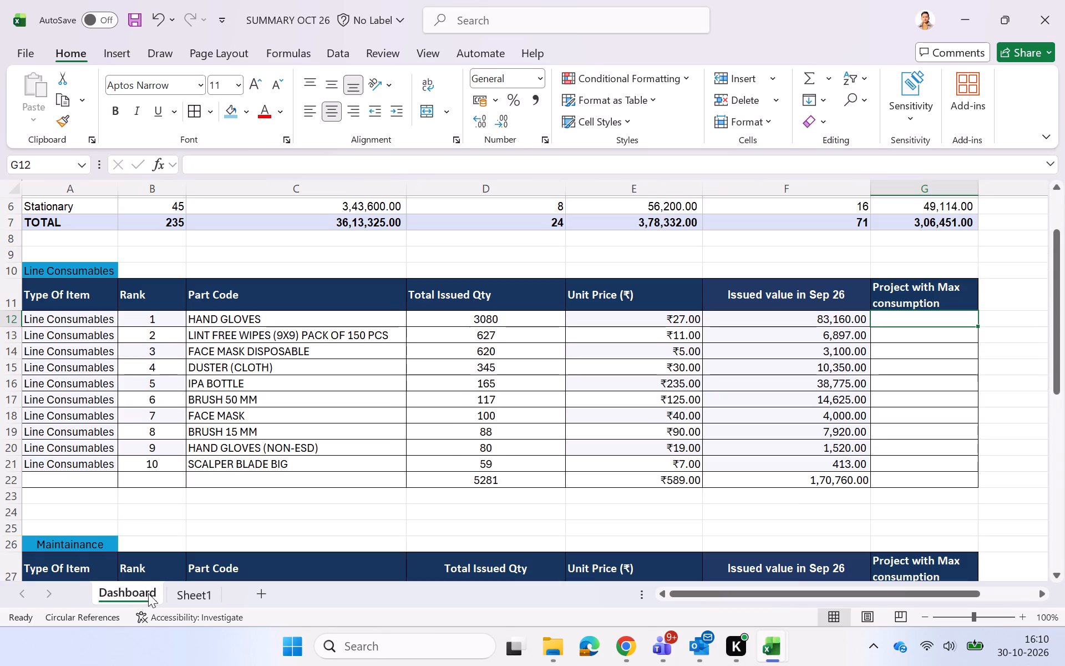
key(f)
key(r)
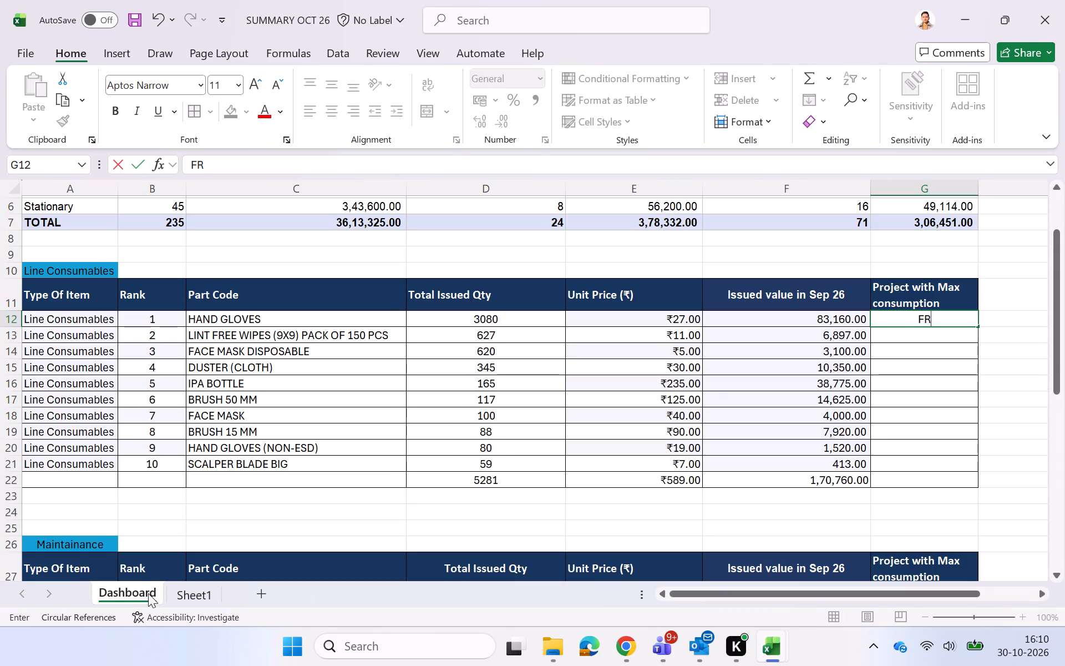
key(m)
text(3.2)
key(Return)
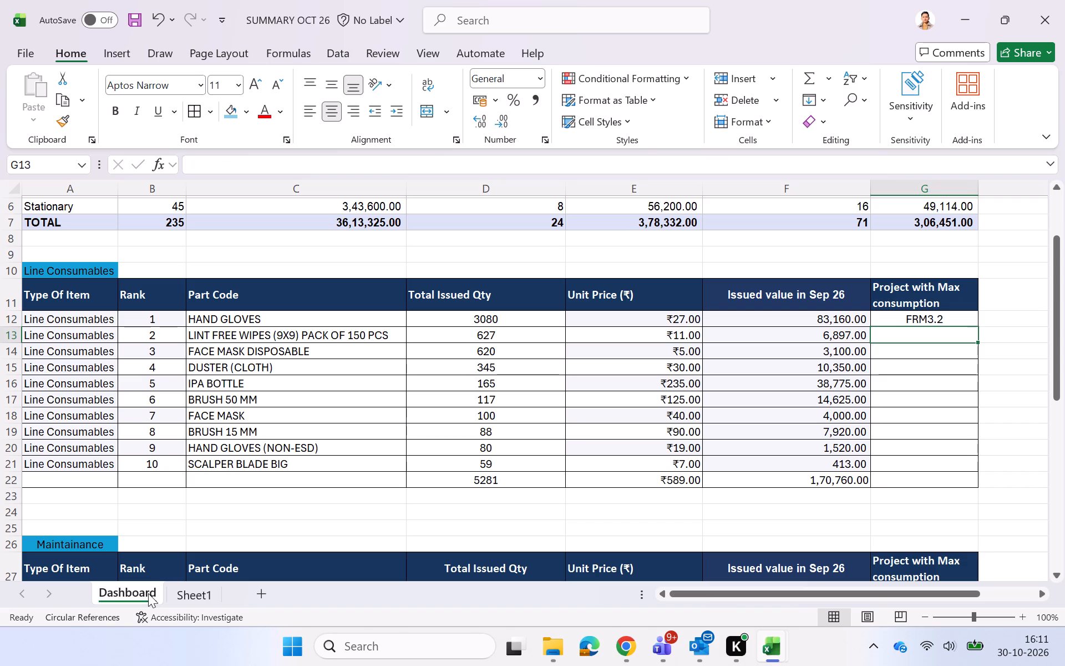
Sort Sheet1's Line Consumables table by the LINT FREE WIPES (9X9) PACK OF 150 PCS column from largest to smallest.
click(211, 592)
scroll(519, 398, left, 5)
click(494, 254)
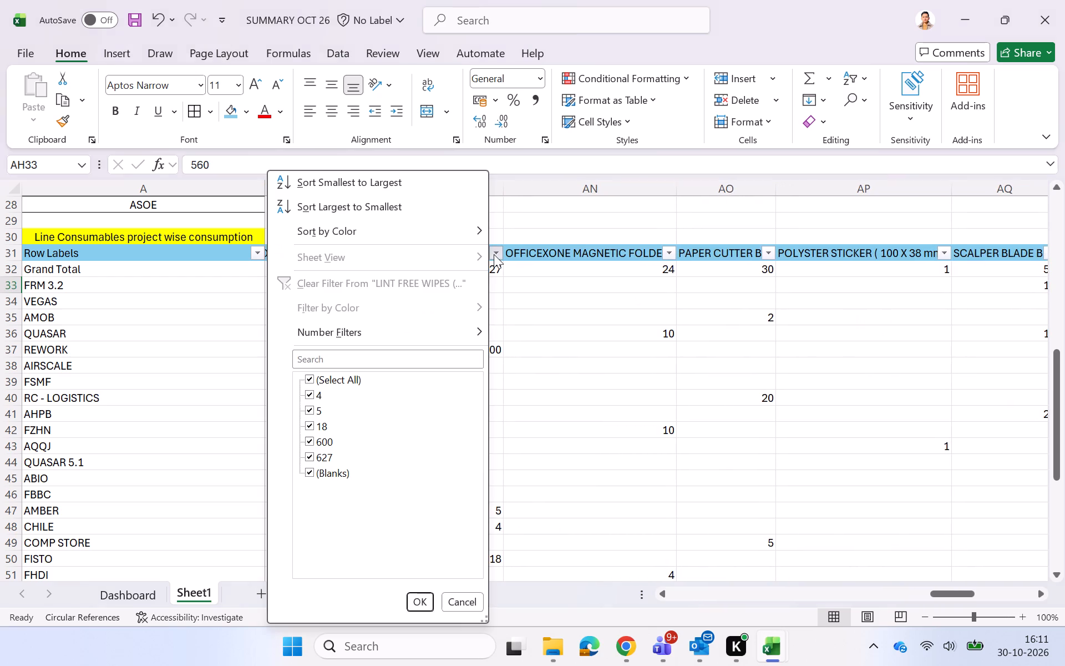
click(394, 208)
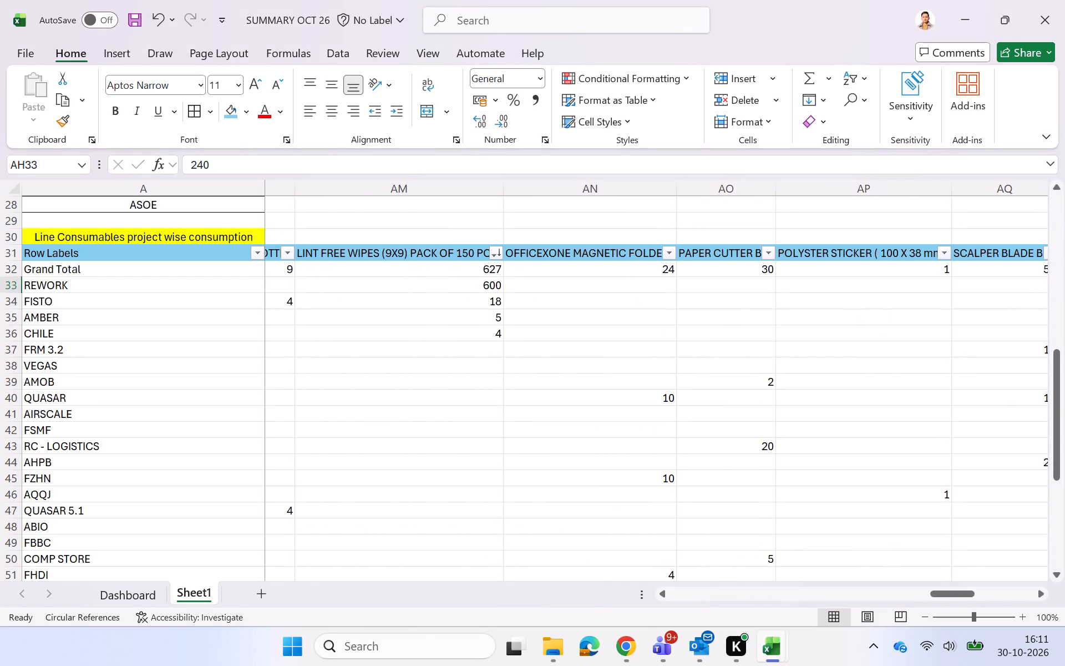
On the Dashboard sheet, enter REWORK as the project with max consumption for LINT FREE WIPES in G13.
click(150, 587)
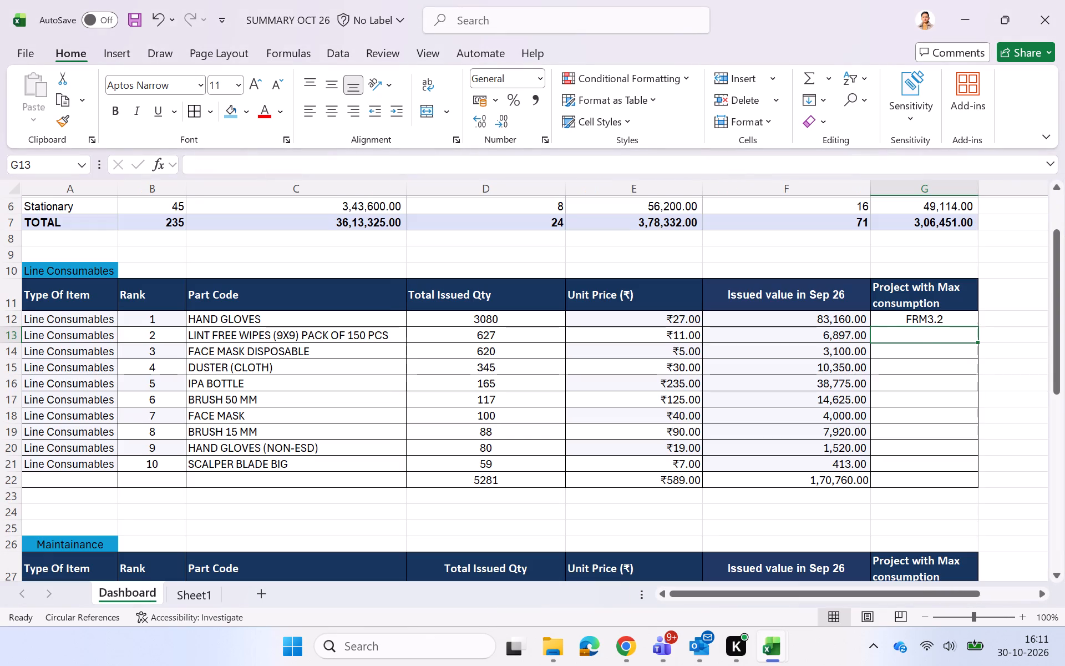
text(REWOR)
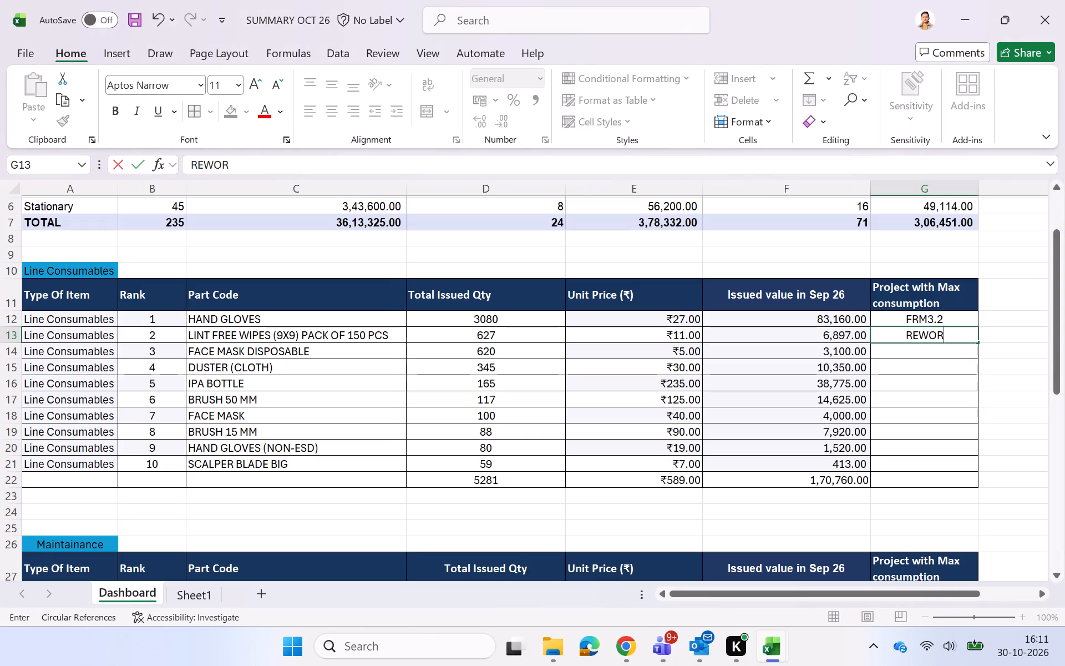
key(k)
key(Down)
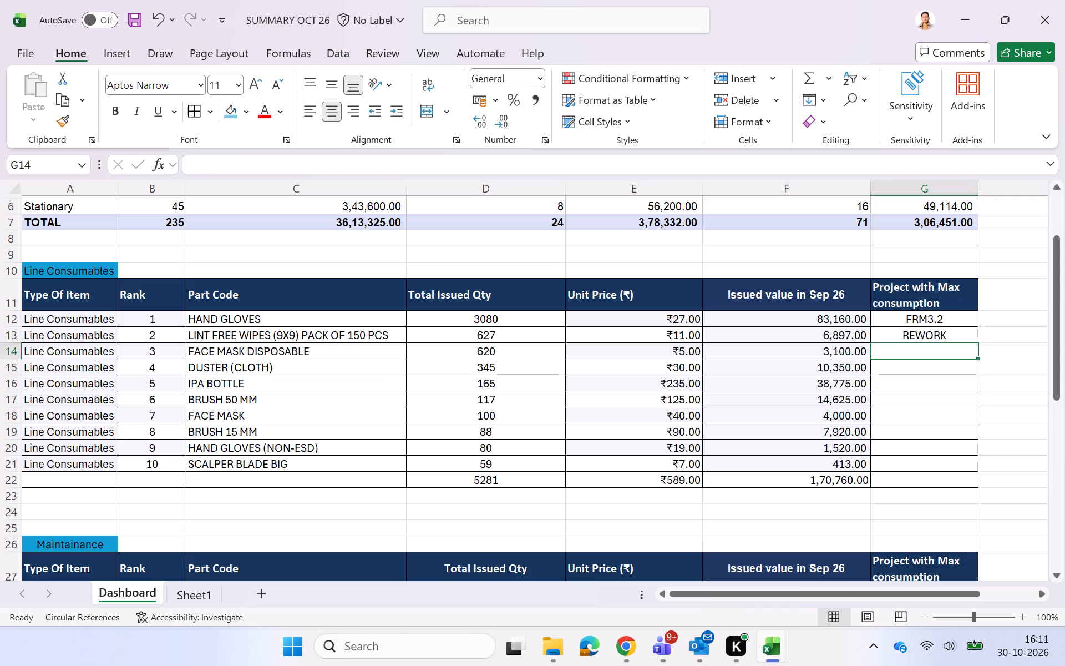
Sort Sheet1's Line Consumables table by the FACE MASK DISPOSABLE column from largest to smallest.
click(190, 593)
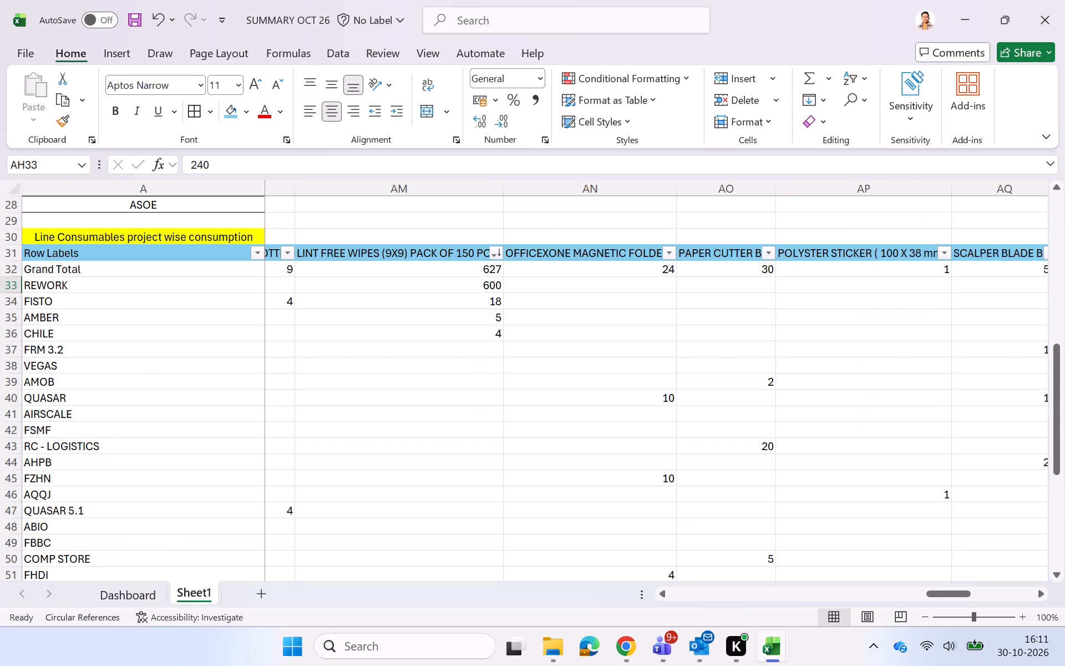
scroll(547, 495, left, 6)
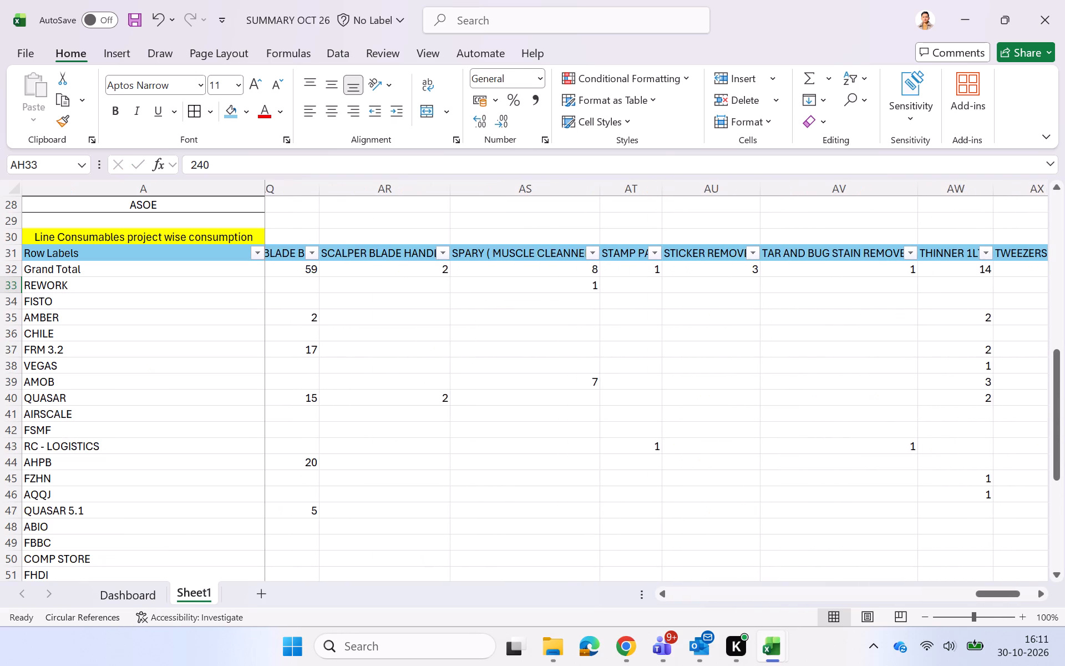
scroll(547, 495, left, 3)
scroll(547, 495, right, 13)
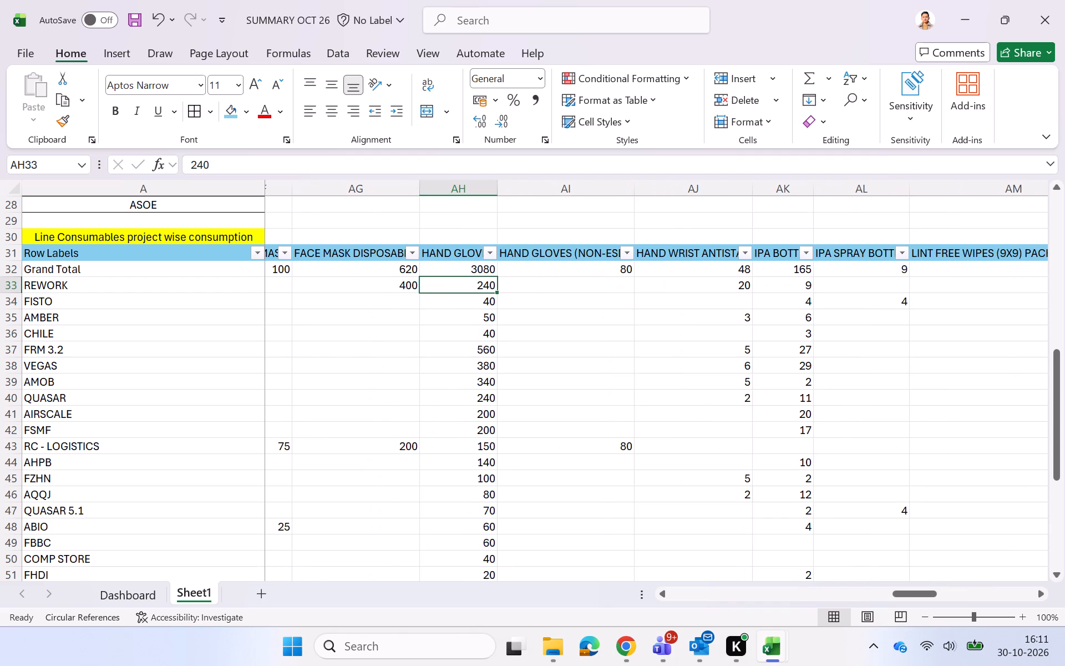
scroll(547, 495, right, 3)
scroll(547, 495, left, 2)
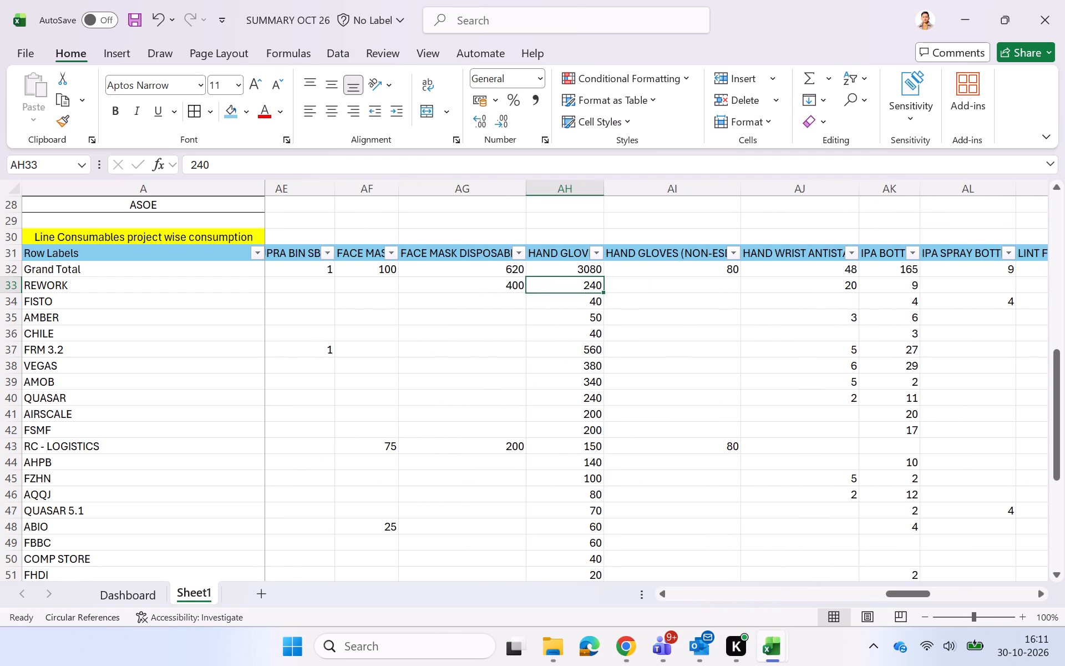
click(519, 254)
click(439, 214)
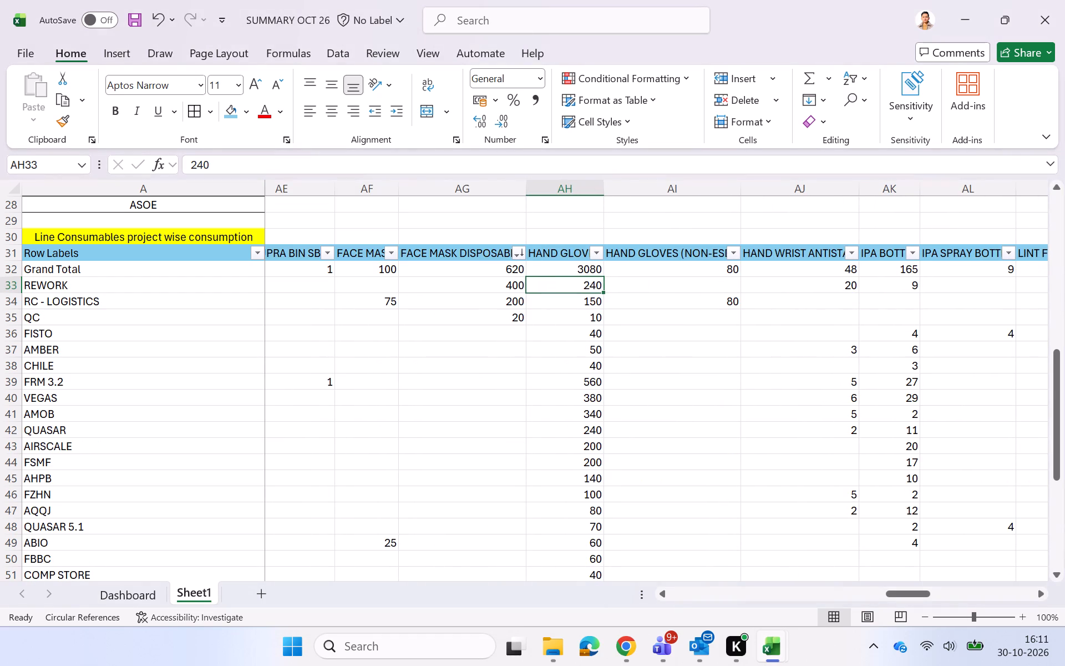
scroll(466, 359, left, 2)
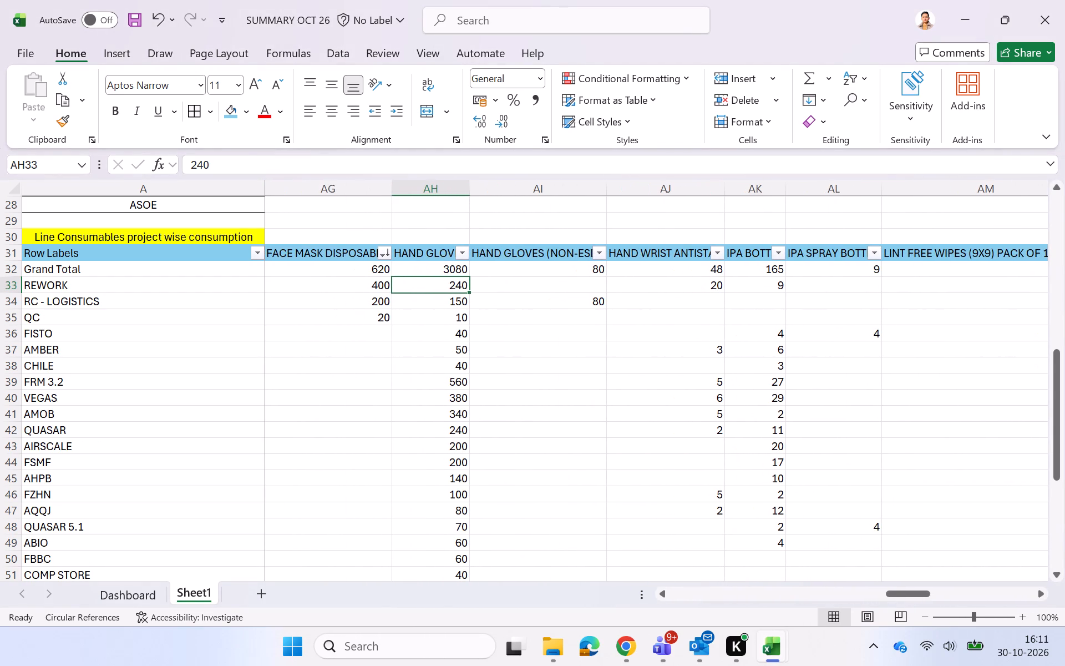
On the Dashboard sheet, enter REWORK as the project with max consumption for FACE MASK DISPOSABLE in G14.
click(150, 604)
text(RE)
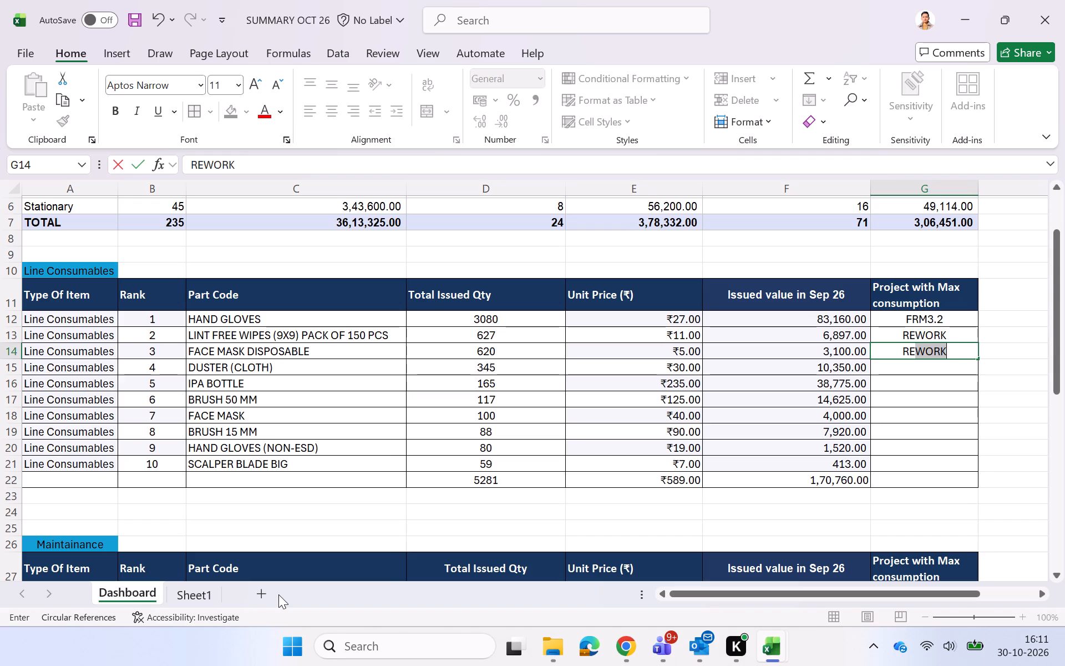
key(Down)
Sort Sheet1's Line Consumables table by the DUSTER (CLOTH) column from largest to smallest.
click(203, 593)
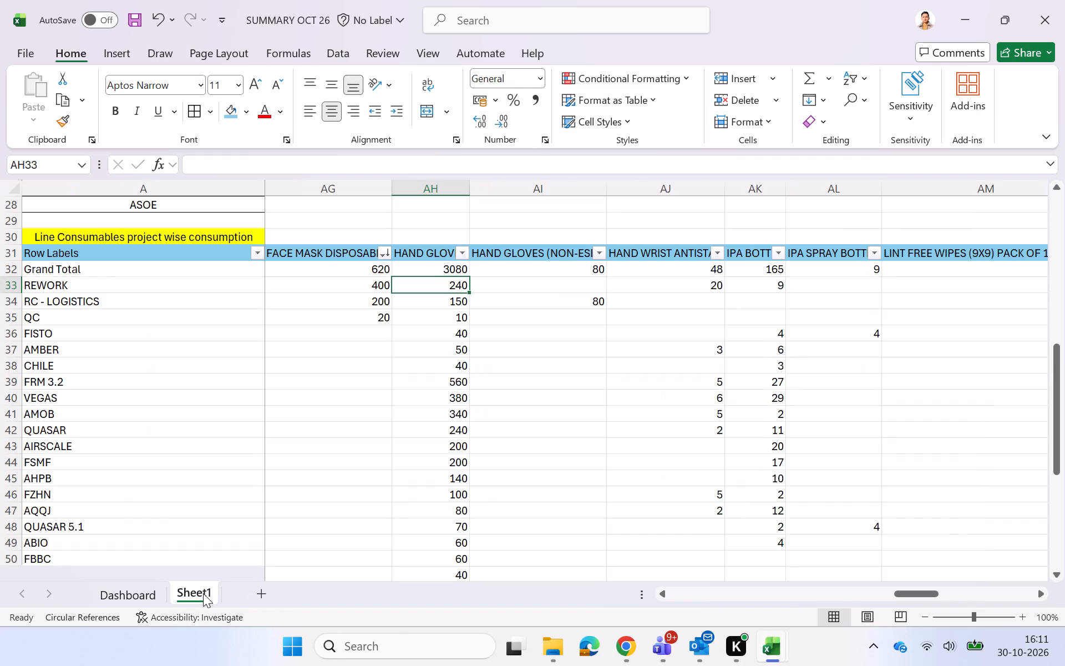
scroll(593, 421, right, 10)
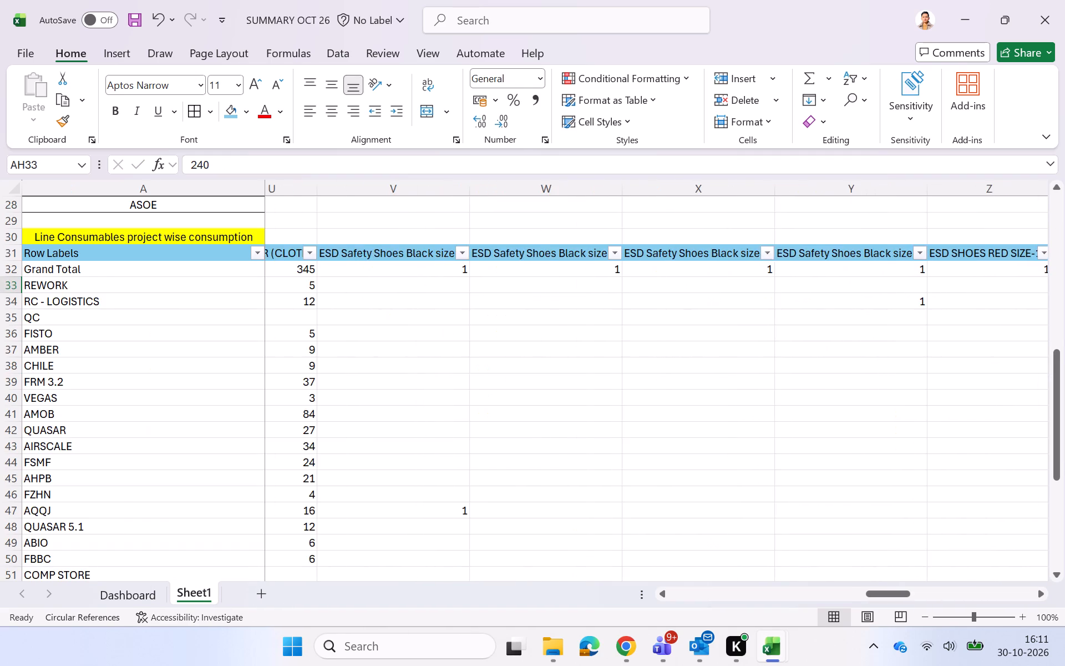
scroll(593, 421, right, 4)
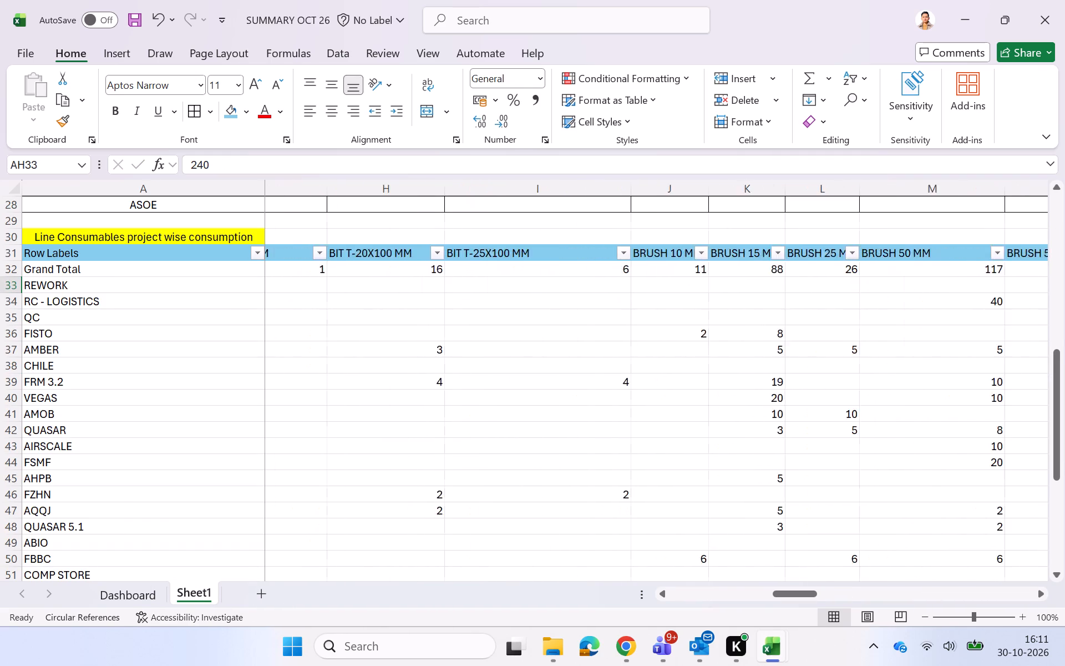
scroll(593, 421, left, 6)
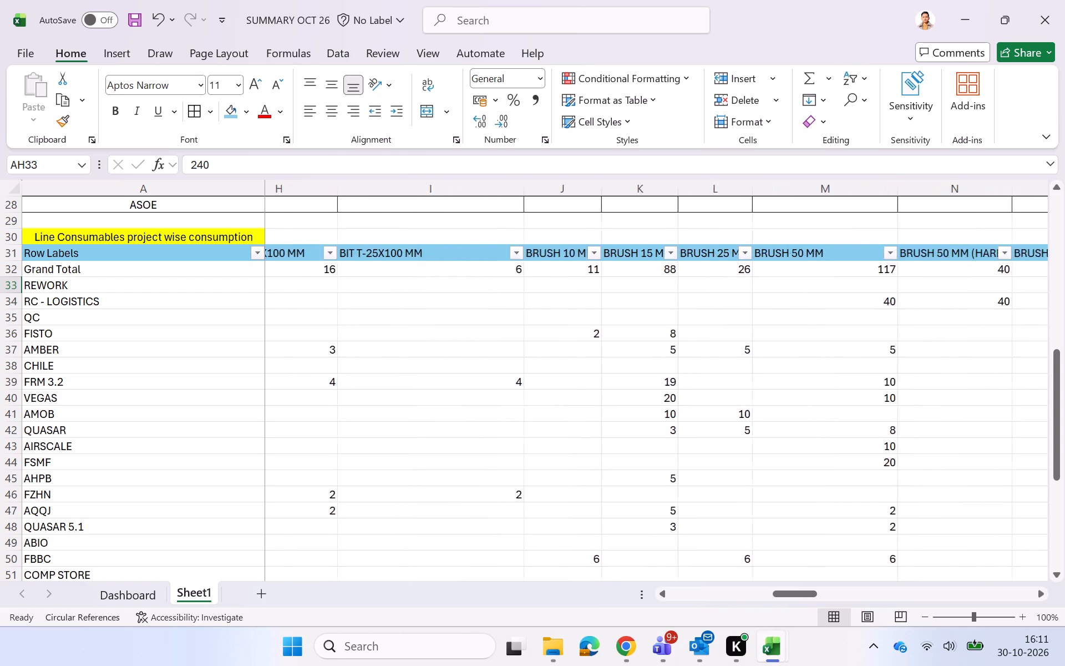
scroll(593, 421, left, 1)
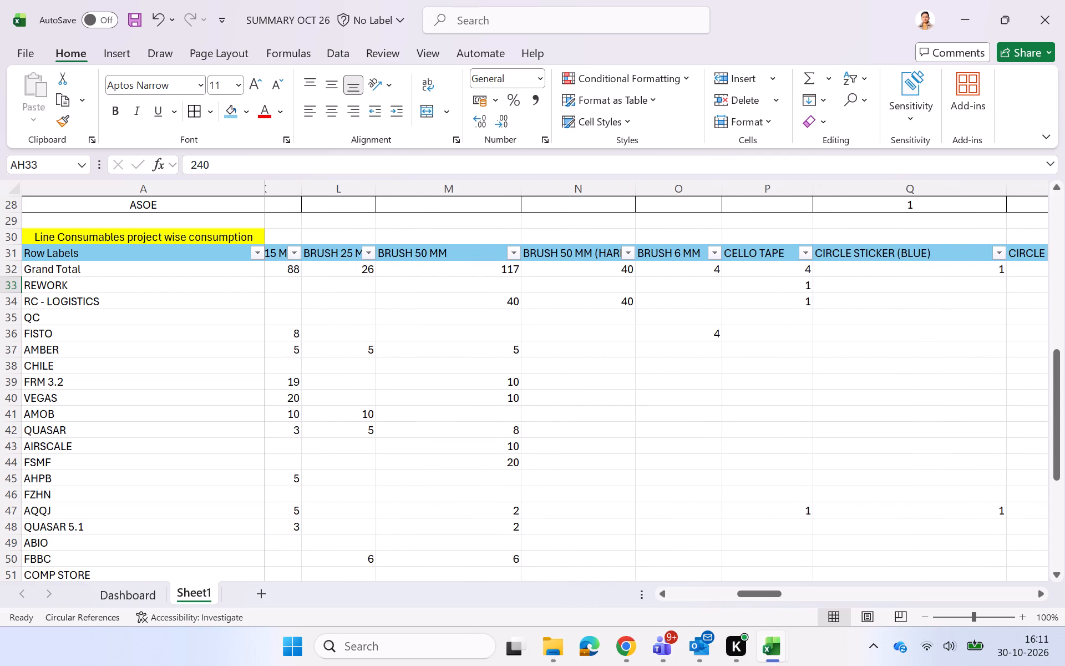
scroll(567, 339, right, 4)
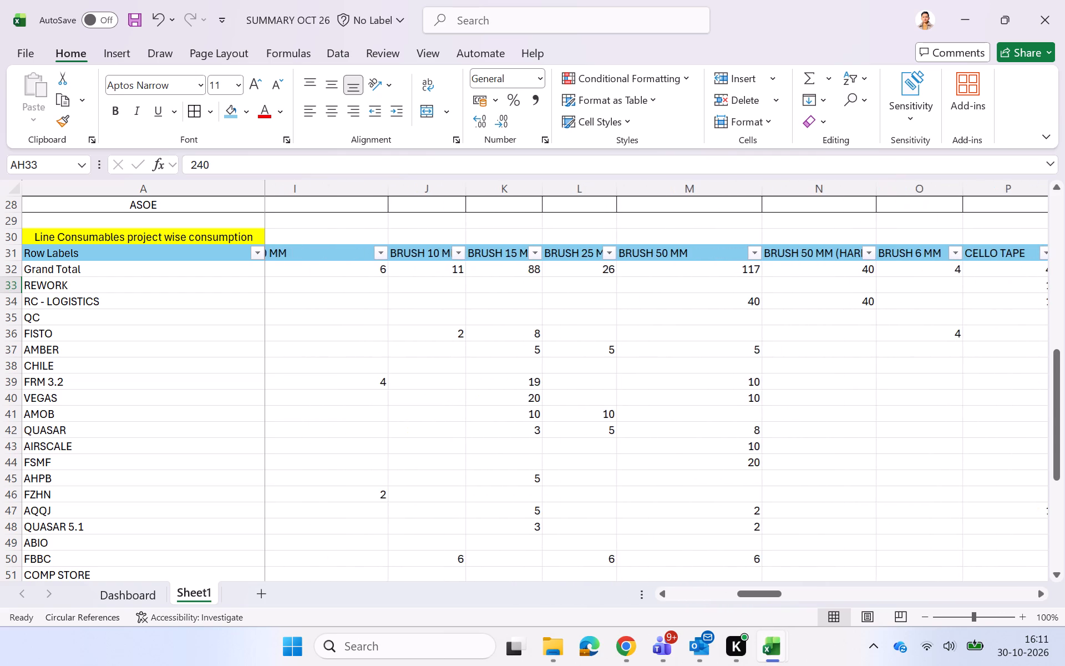
scroll(567, 339, right, 3)
scroll(567, 339, left, 1)
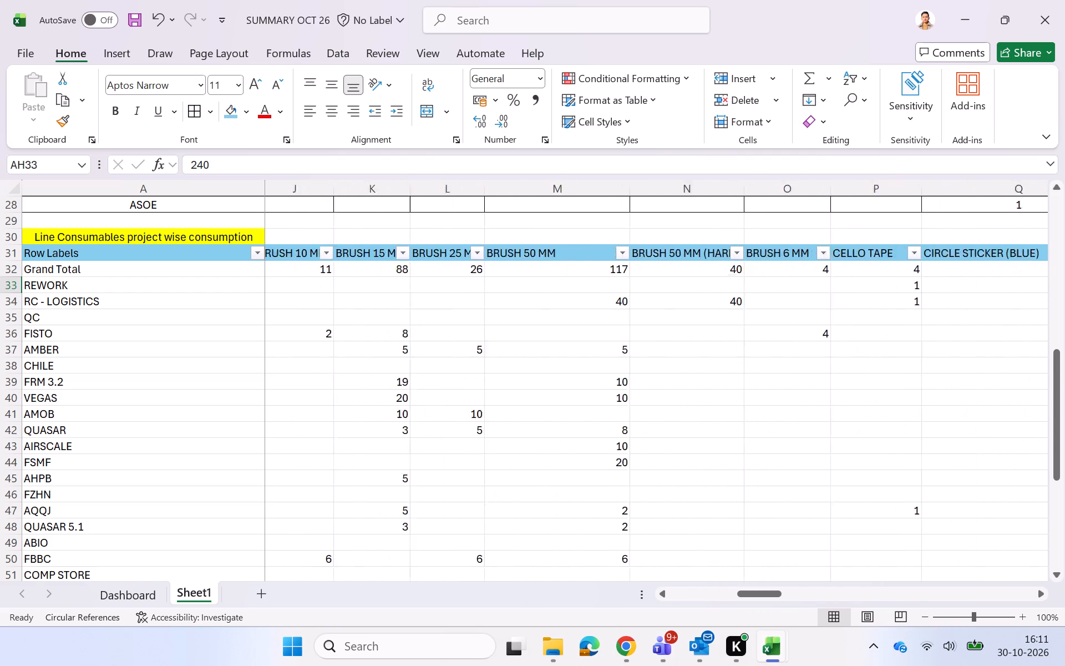
scroll(567, 339, left, 4)
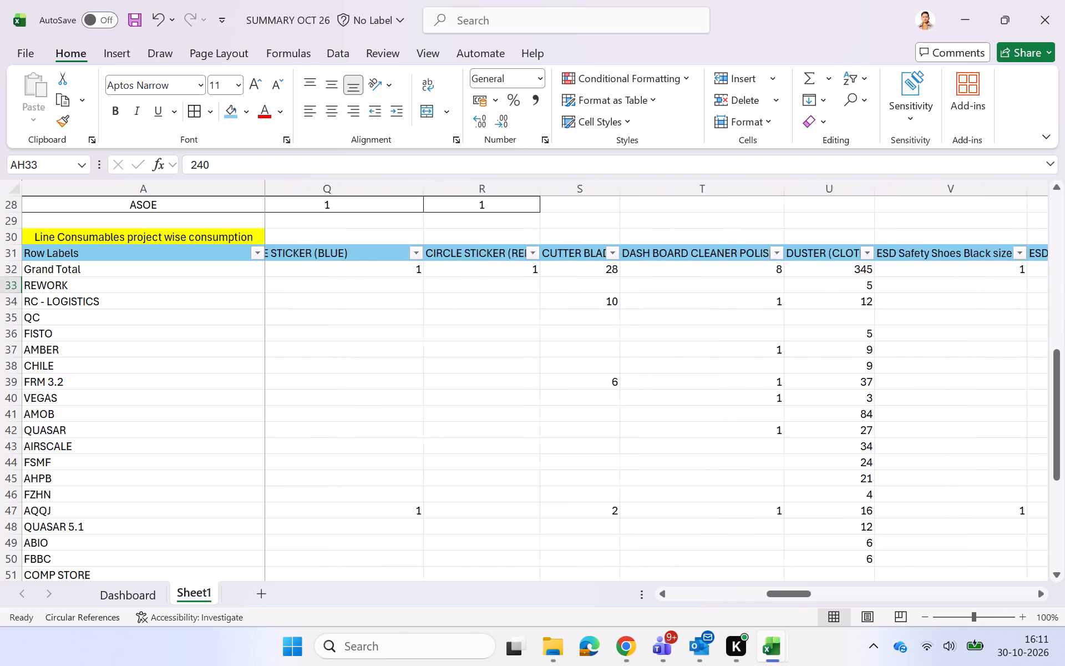
scroll(567, 339, left, 6)
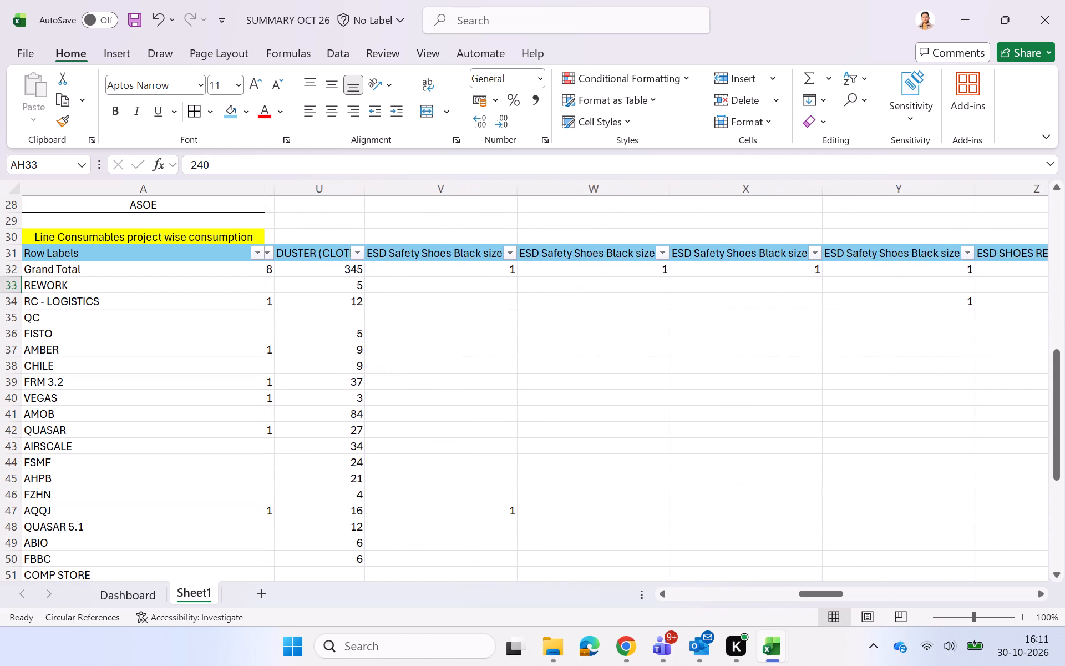
scroll(567, 339, left, 1)
click(357, 257)
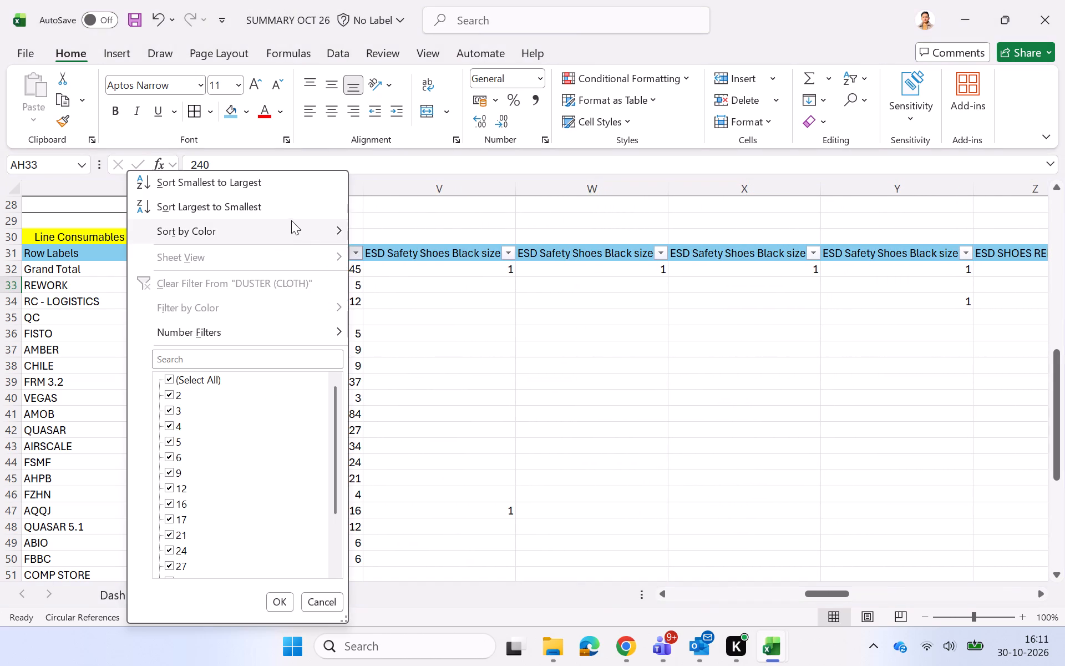
click(290, 211)
scroll(486, 312, left, 1)
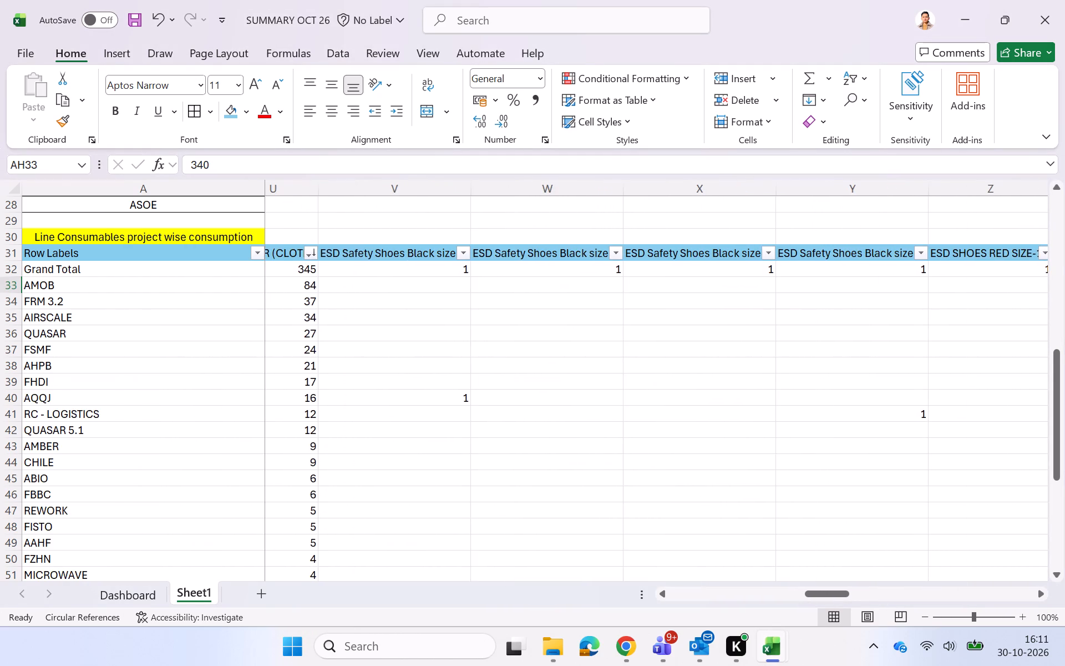
scroll(486, 312, left, 1)
On the Dashboard sheet, enter AMOB as the project with max consumption for DUSTER (CLOTH) in G15.
click(157, 592)
text(AMOB)
key(Down)
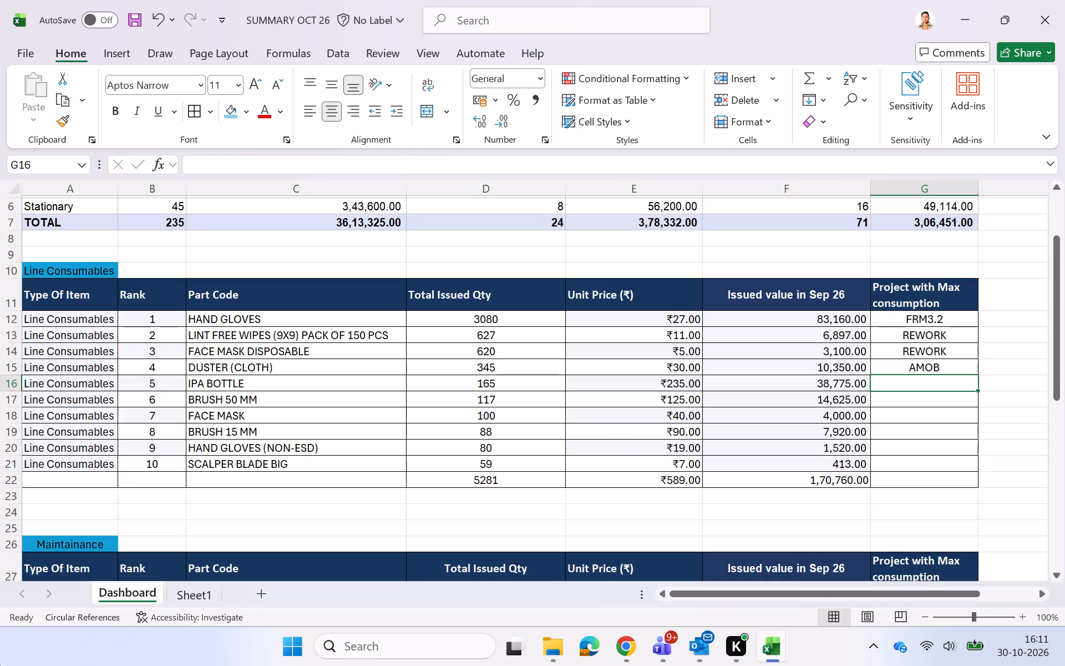
Sort Sheet1's Line Consumables table by the IPA BOTTLE column from largest to smallest.
click(202, 596)
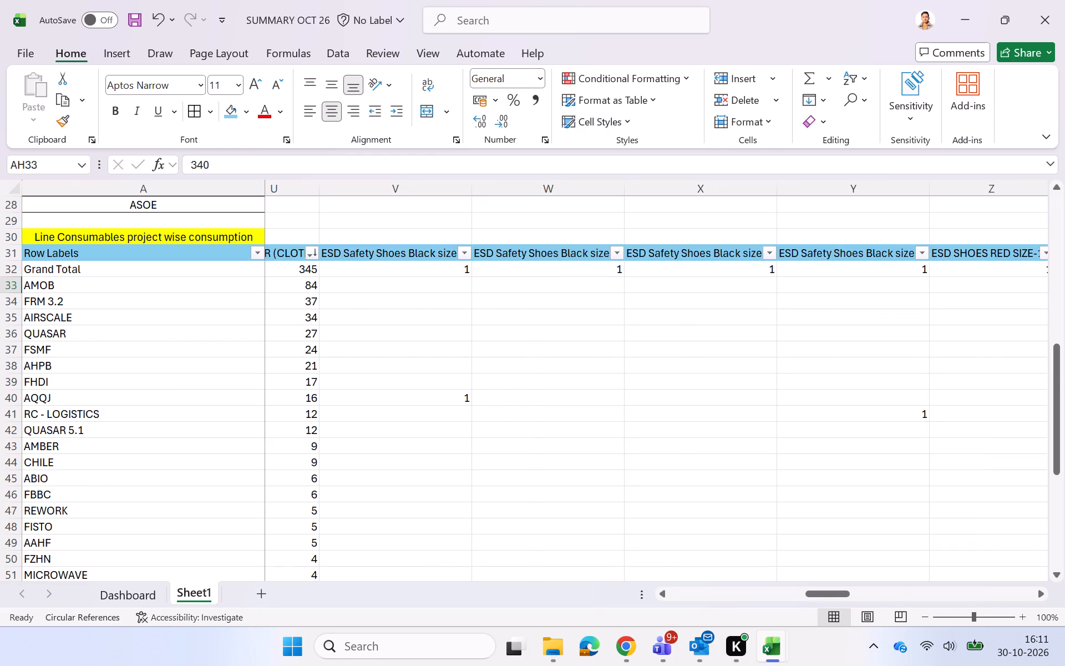
scroll(511, 466, right, 13)
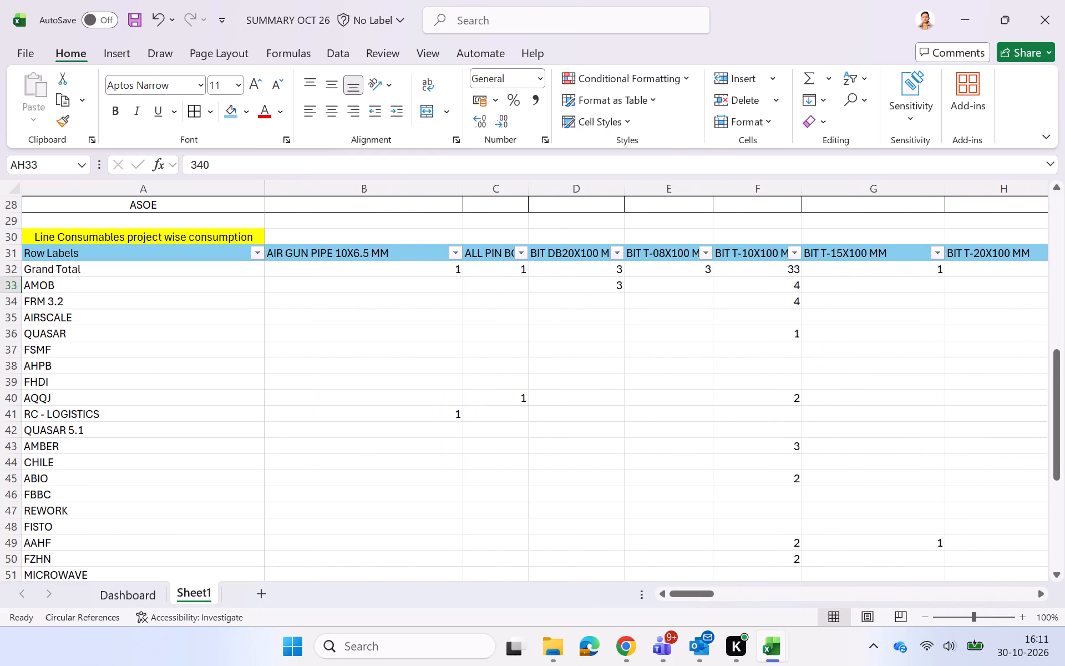
scroll(511, 466, right, 2)
scroll(511, 466, left, 3)
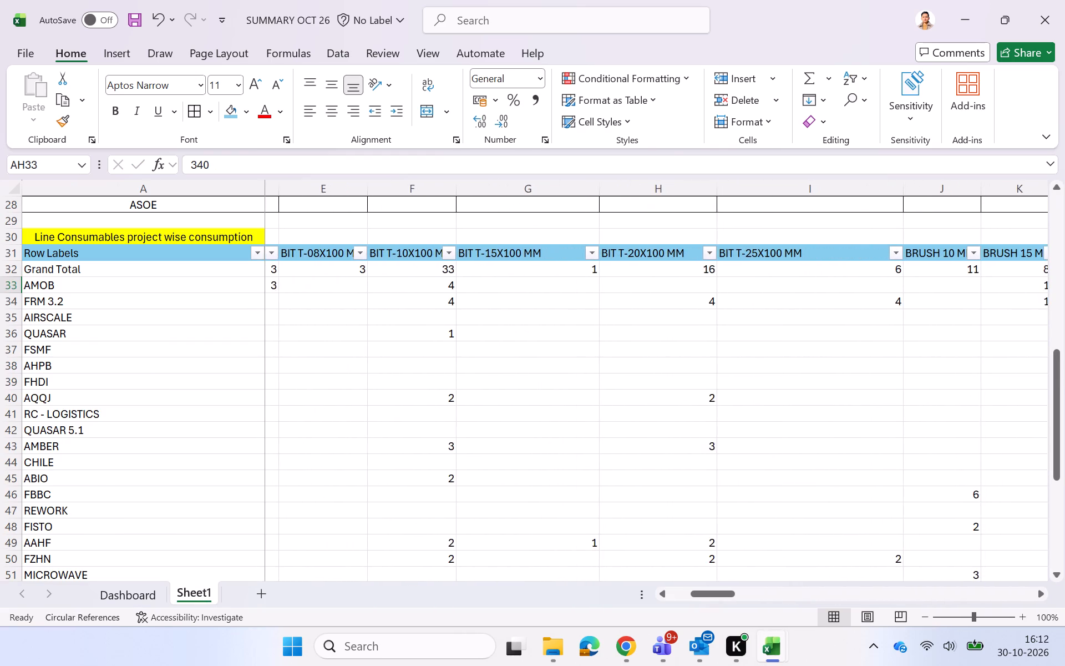
scroll(511, 466, left, 5)
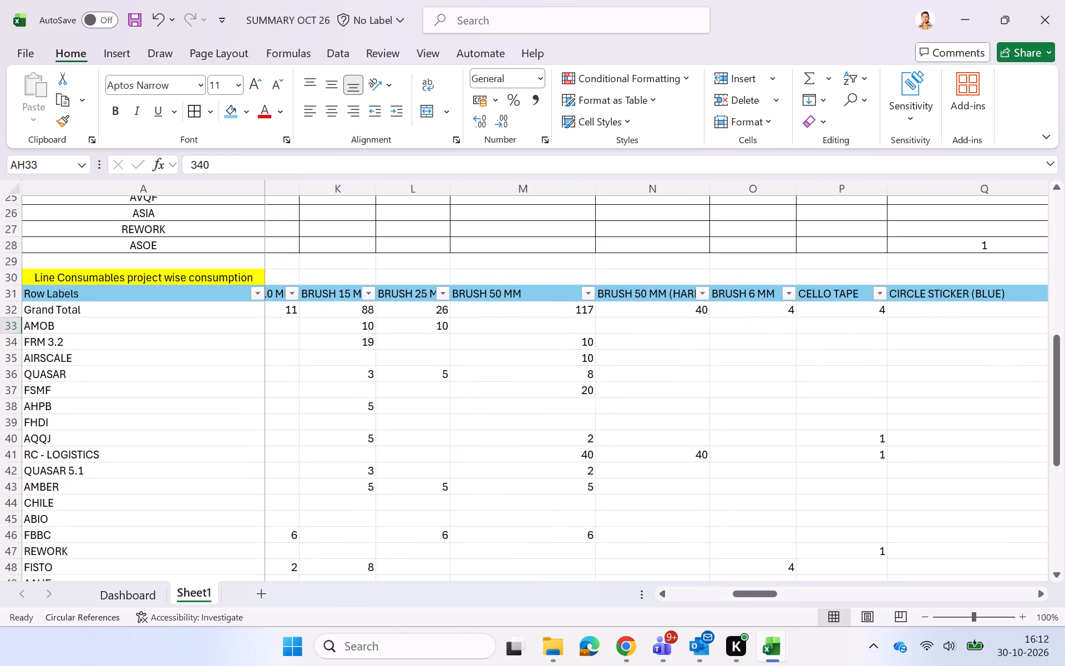
scroll(511, 466, left, 2)
scroll(689, 483, left, 3)
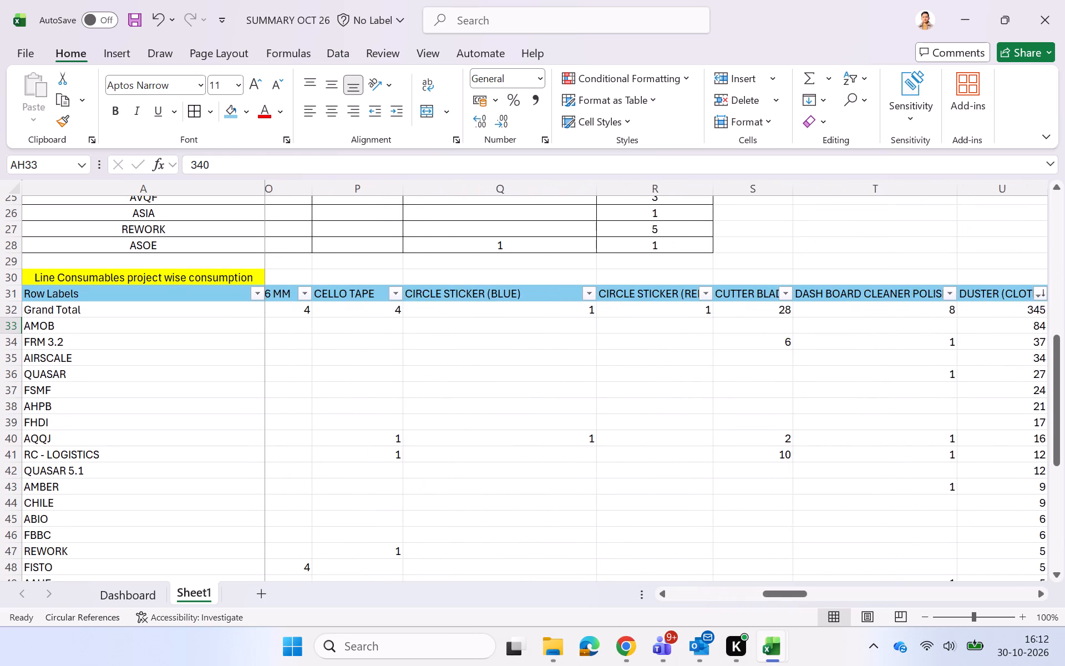
scroll(689, 483, left, 7)
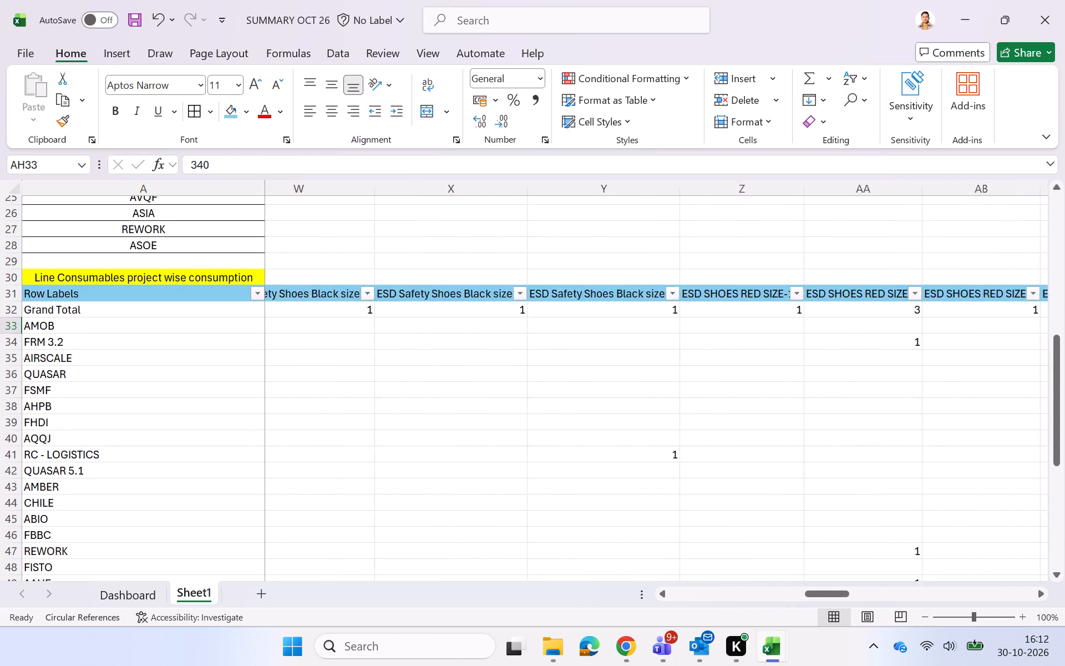
scroll(689, 483, left, 9)
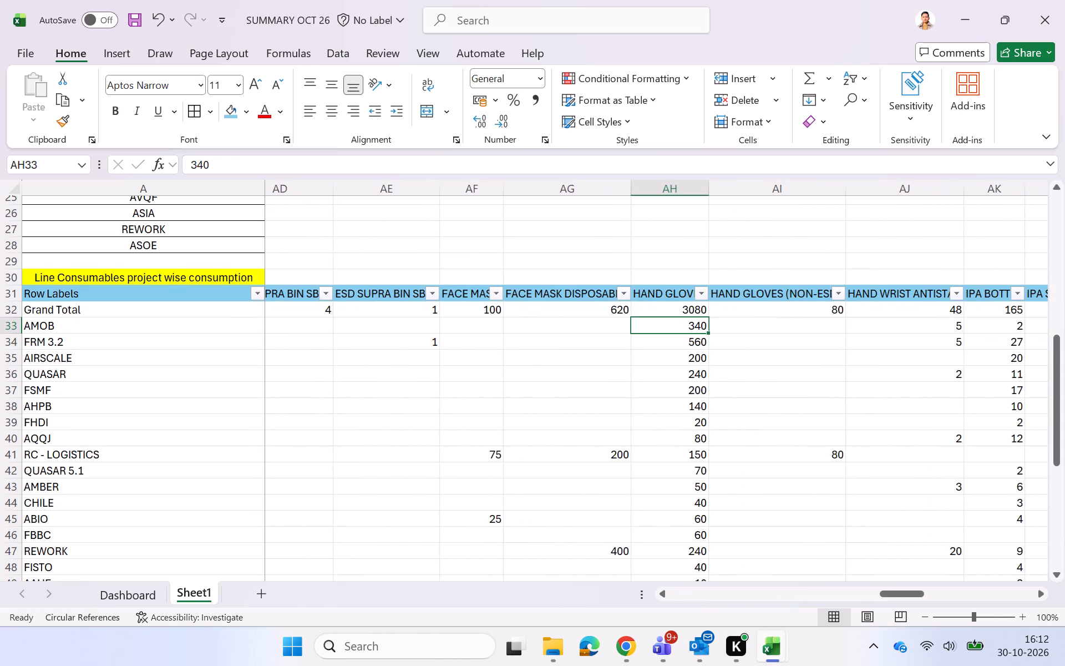
scroll(689, 483, left, 2)
scroll(886, 406, left, 2)
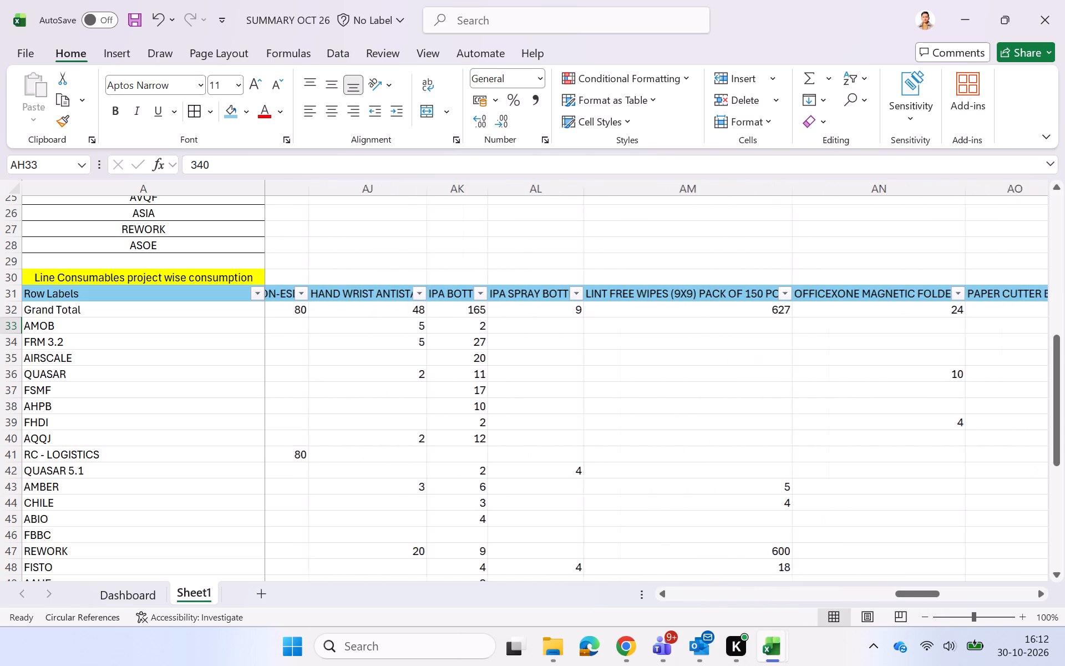
scroll(886, 406, left, 2)
click(348, 295)
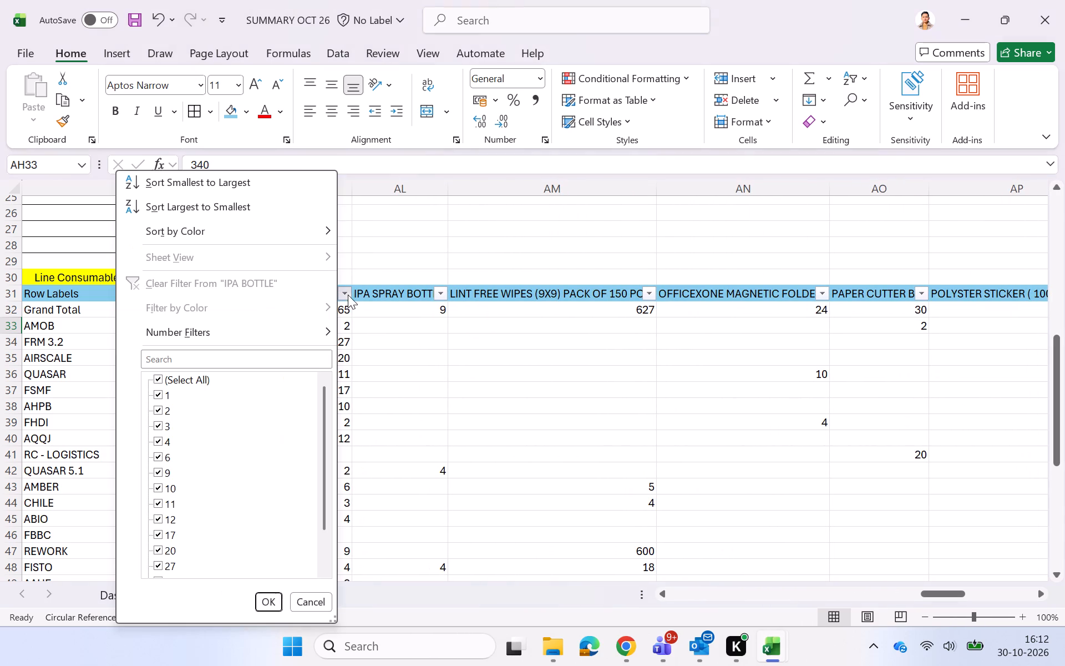
click(268, 215)
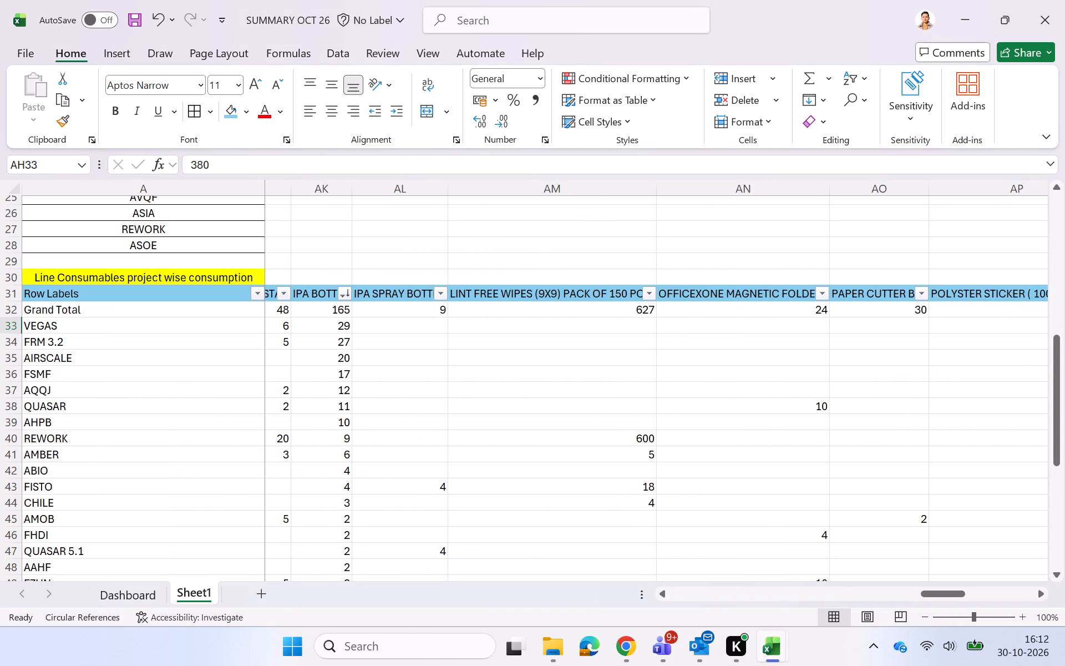
On the Dashboard sheet, enter VEGAS as the project with max consumption for IPA BOTTLE in G16.
click(138, 596)
text(VE)
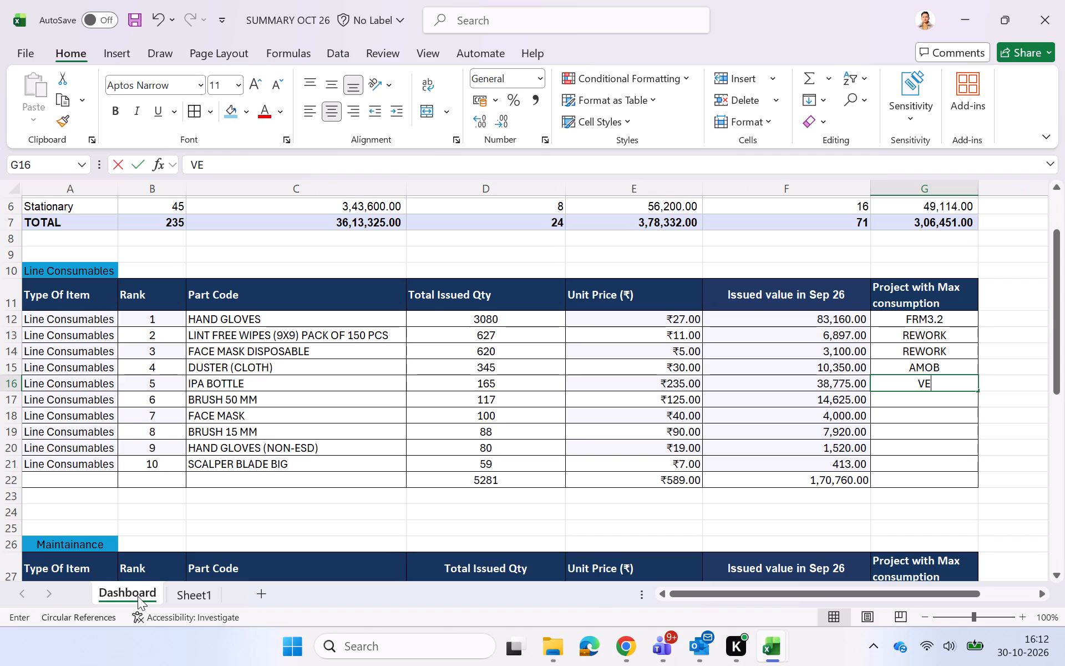
text(GAS)
key(Down)
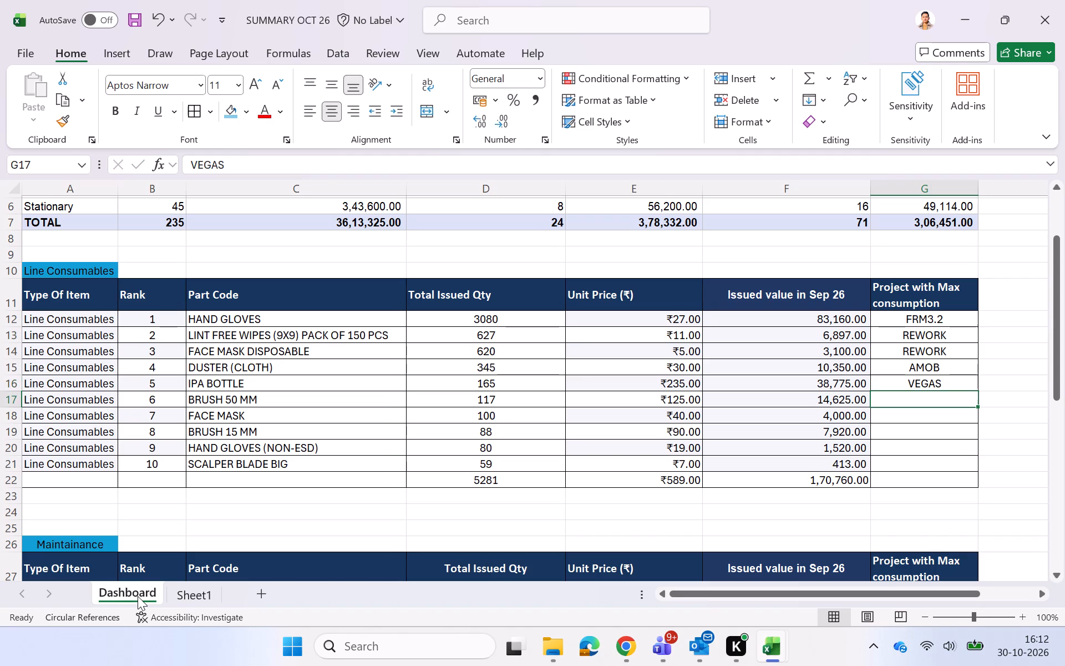
Sort Sheet1's Line Consumables table by the BRUSH 50 MM column from largest to smallest.
click(190, 589)
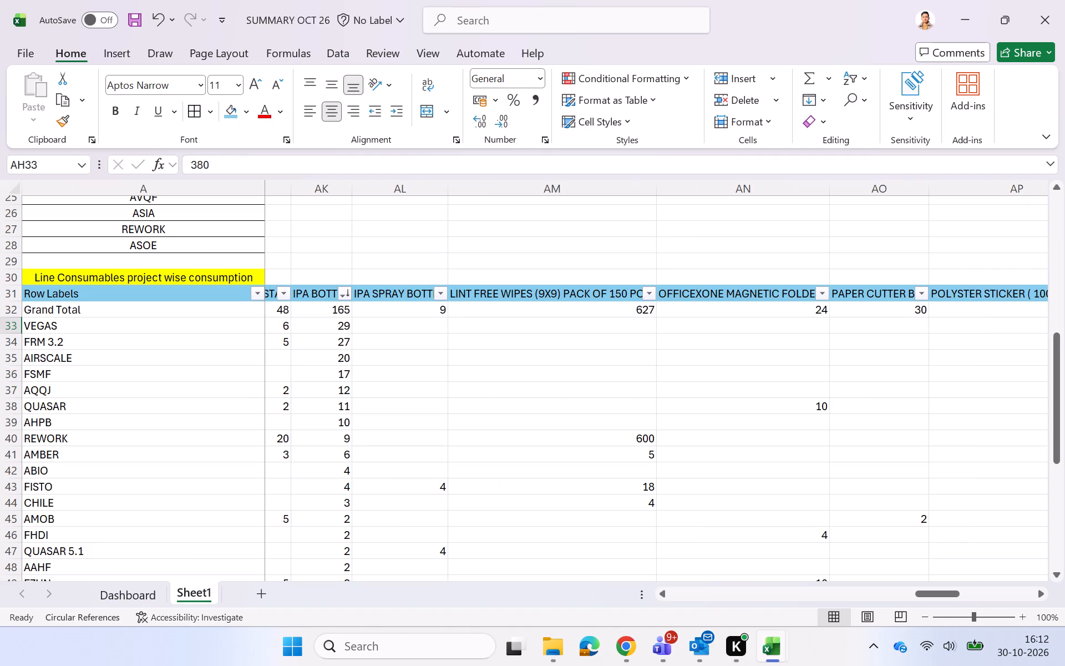
scroll(363, 488, left, 9)
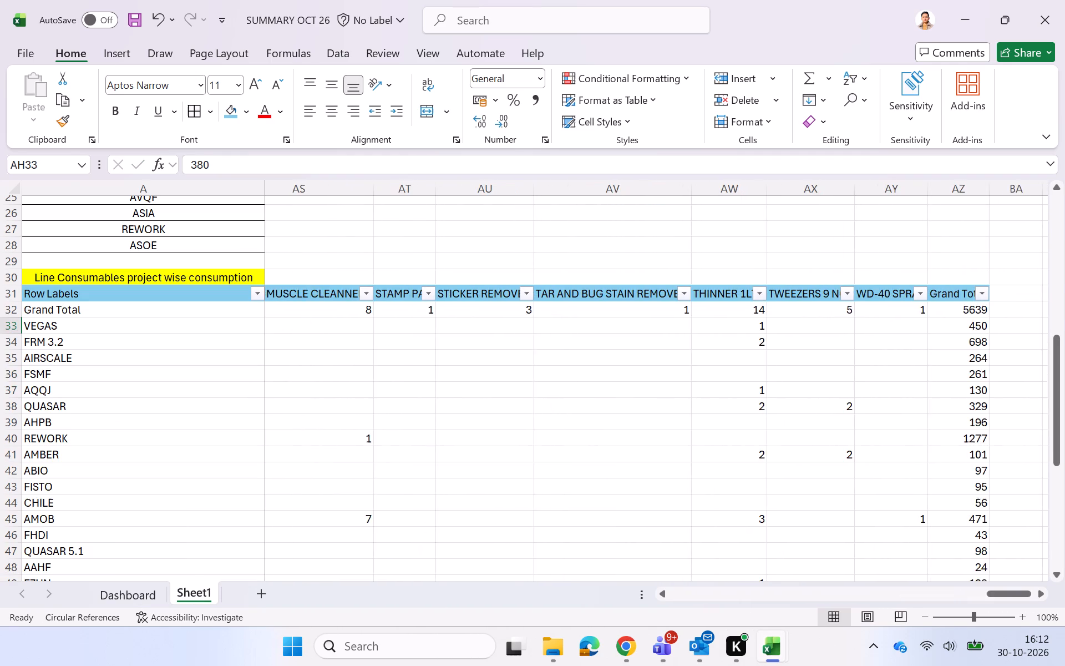
scroll(363, 488, right, 2)
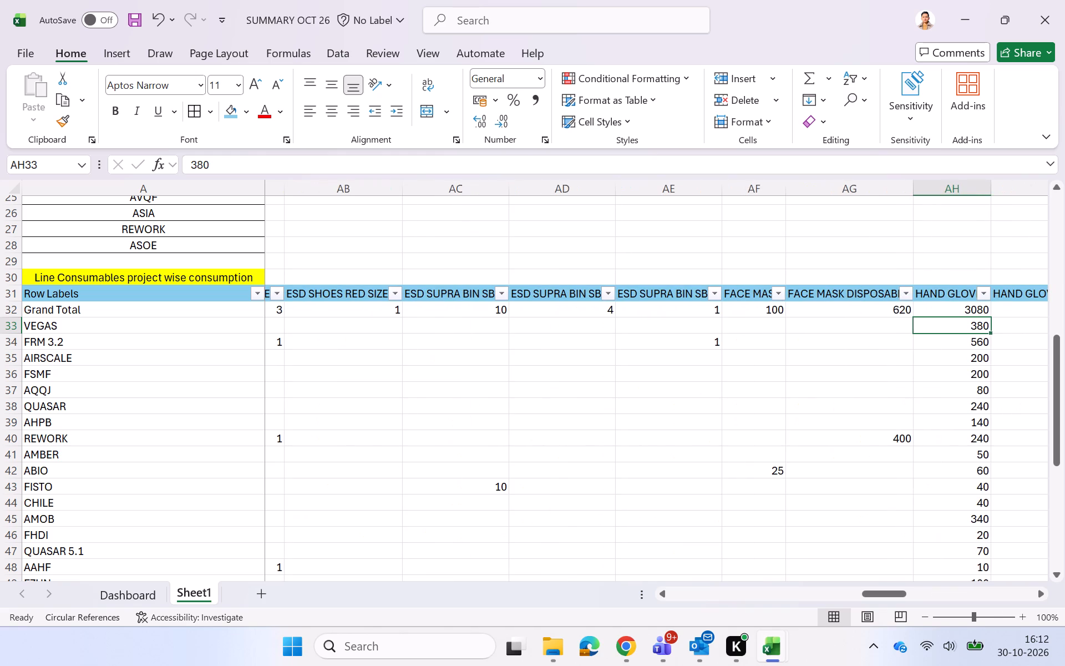
scroll(363, 488, right, 4)
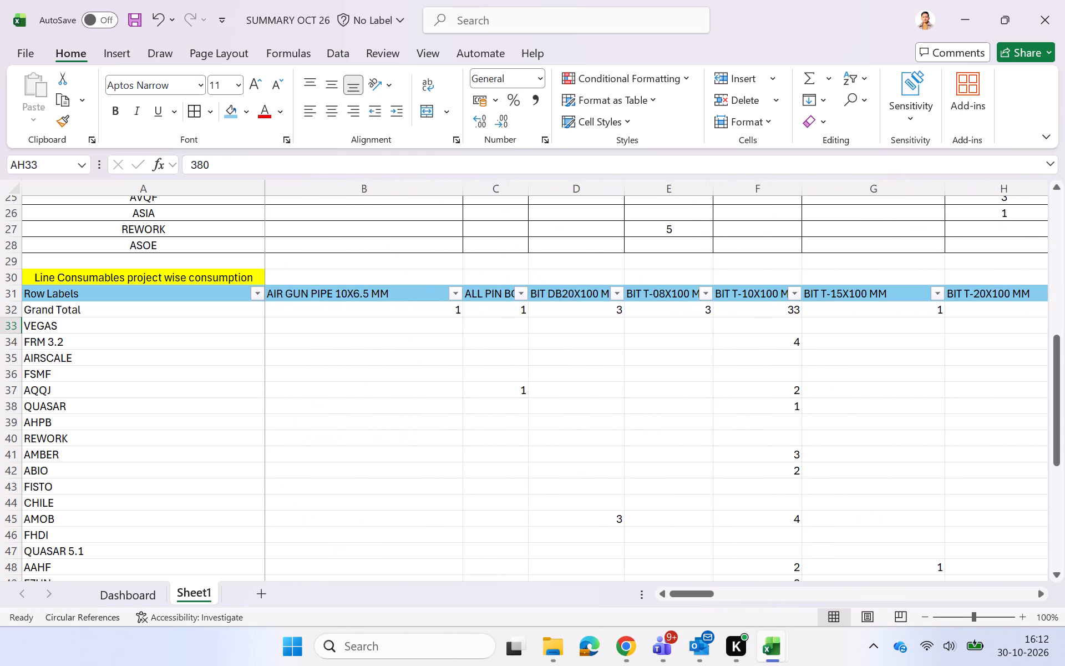
scroll(584, 450, left, 5)
scroll(454, 420, left, 2)
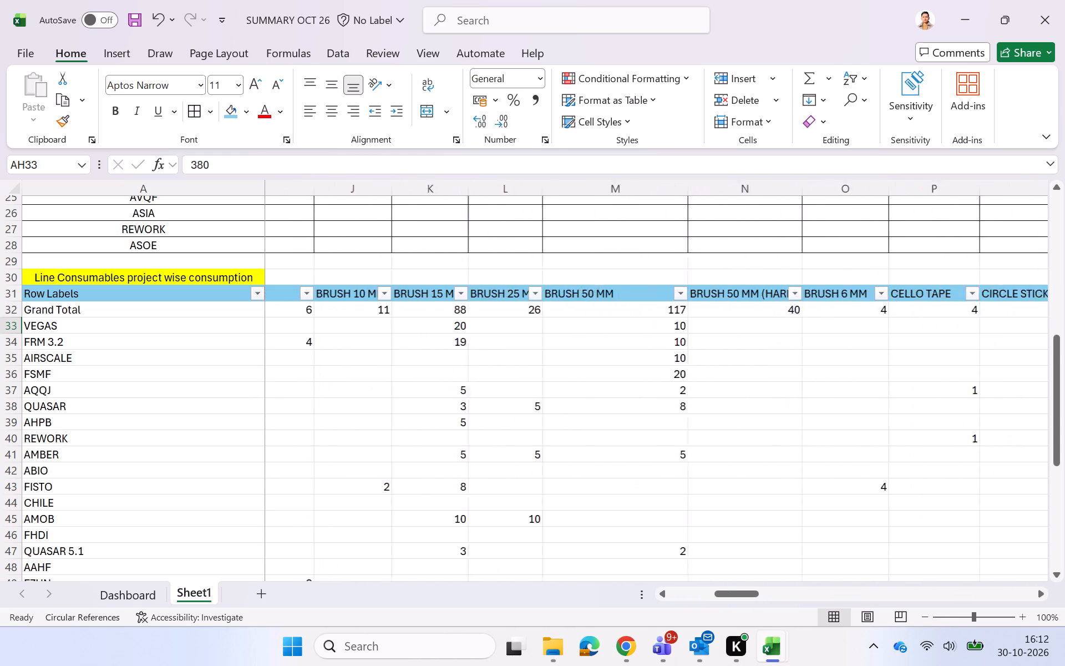
scroll(454, 420, left, 3)
click(429, 290)
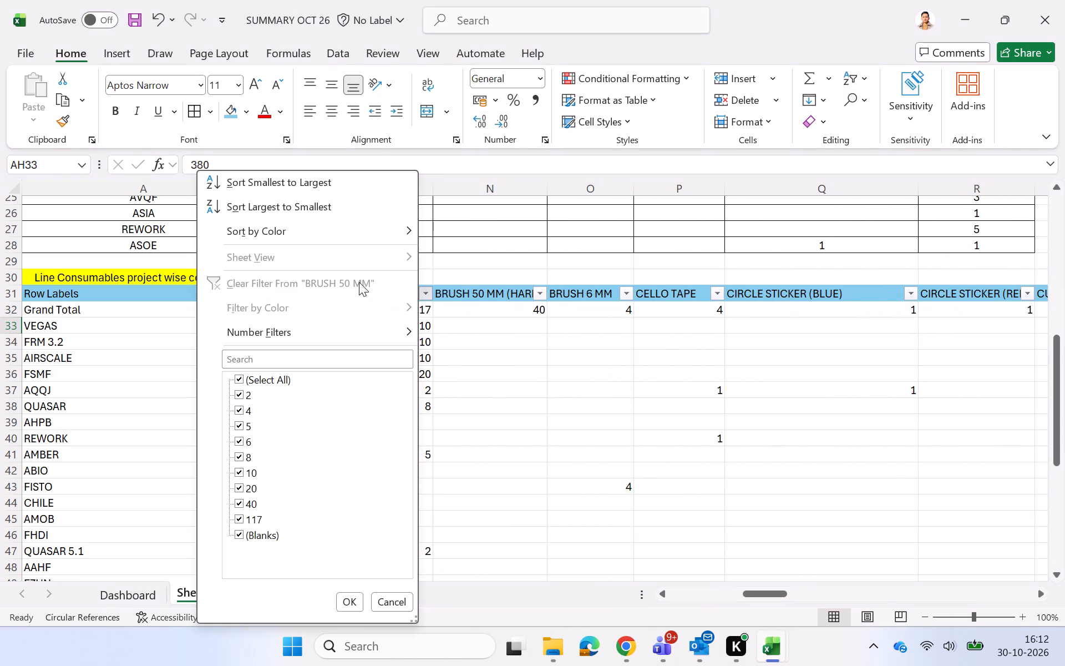
click(333, 214)
scroll(537, 361, left, 1)
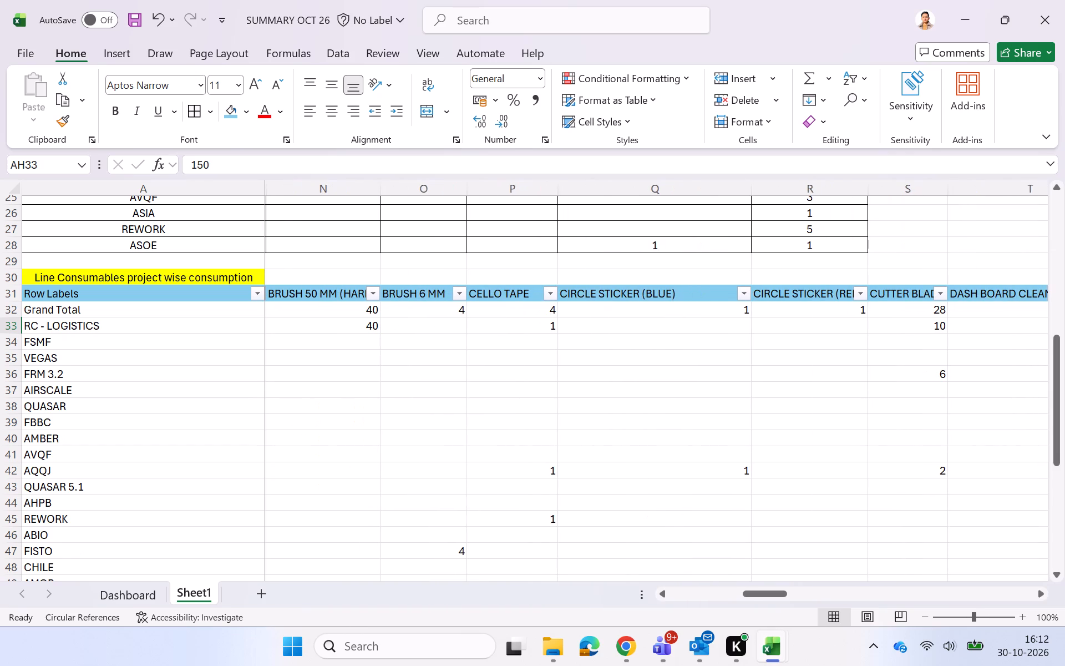
scroll(537, 361, left, 1)
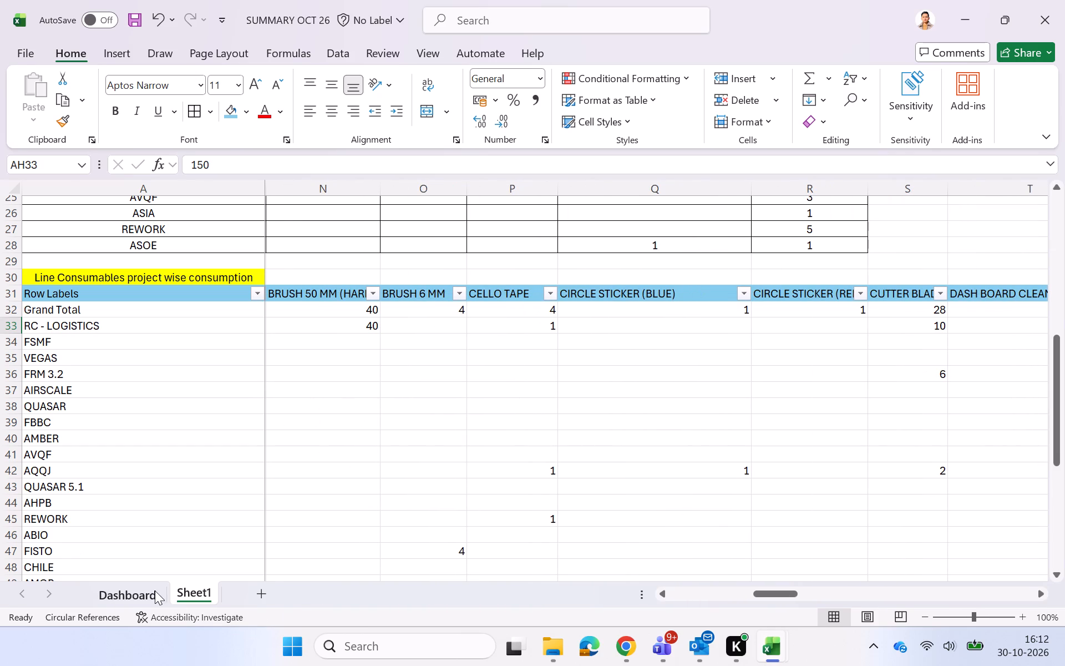
On the Dashboard sheet, enter RC-LOGISTICS as the project with max consumption for BRUSH 50 MM in G17.
click(148, 589)
text(RC)
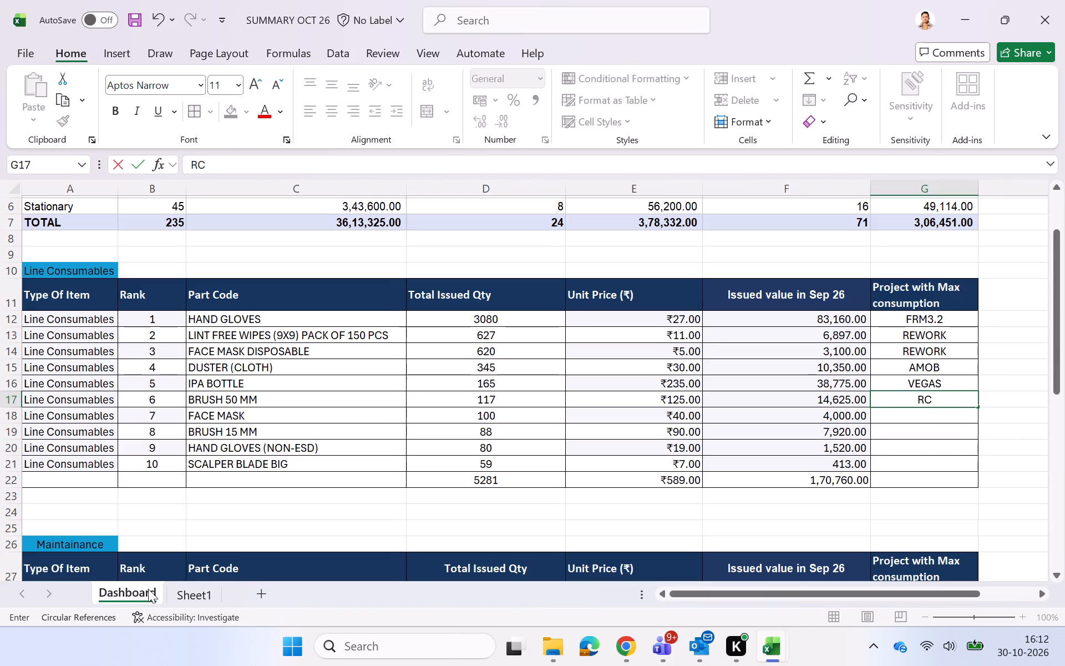
text(-LO)
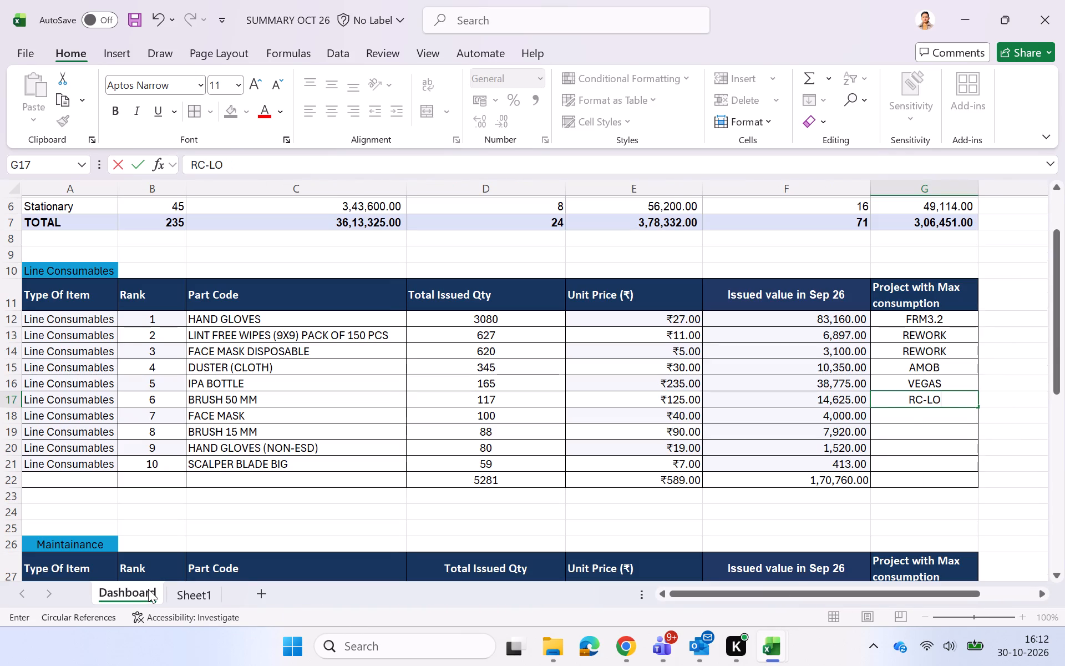
text(GIST)
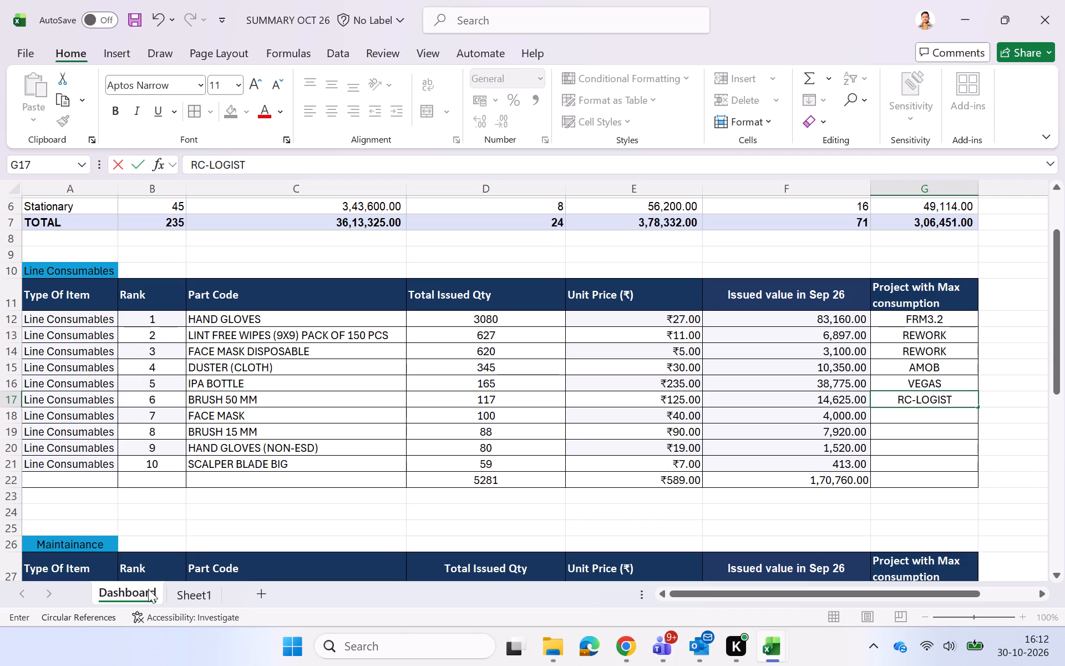
text(ICS)
key(Return)
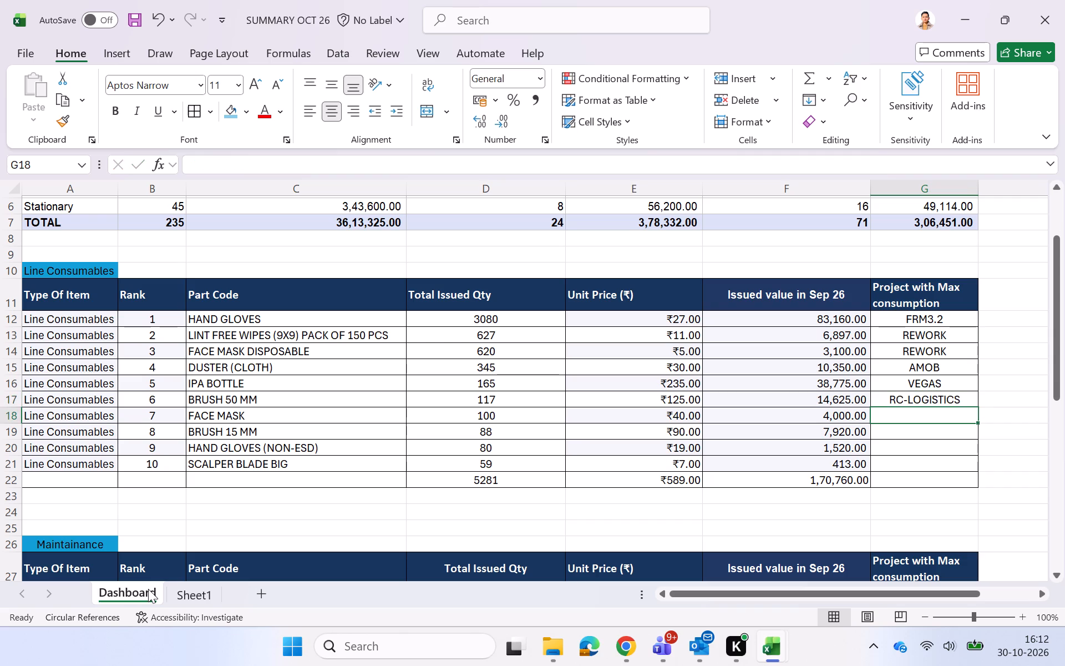
Sort Sheet1's Line Consumables table by the FACE MASK column from largest to smallest.
click(206, 582)
scroll(468, 522, left, 2)
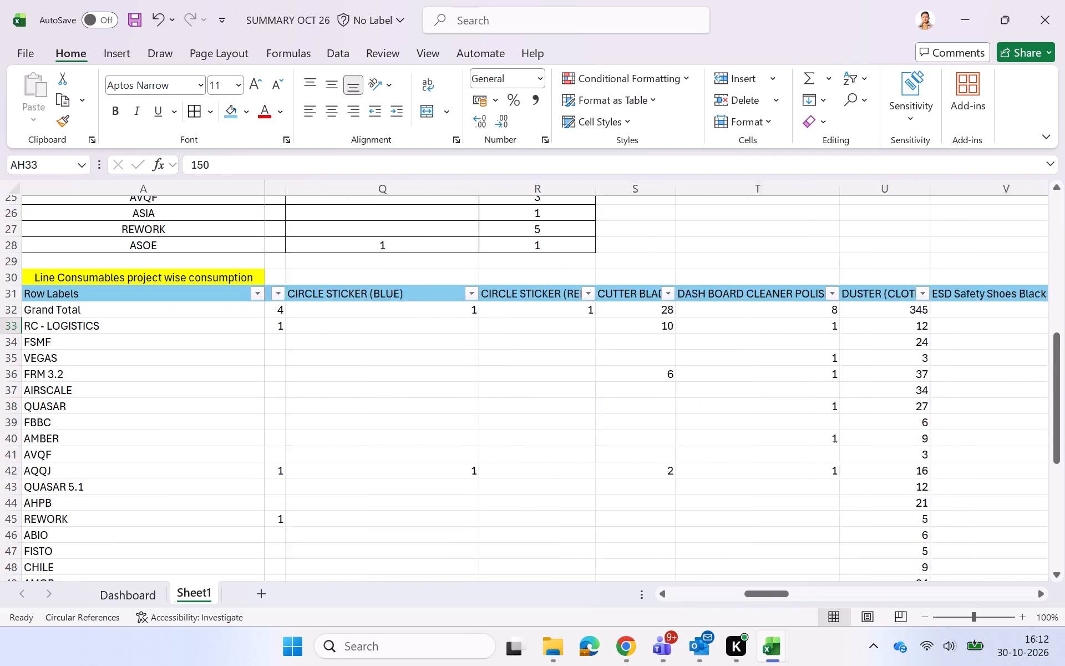
scroll(468, 522, left, 4)
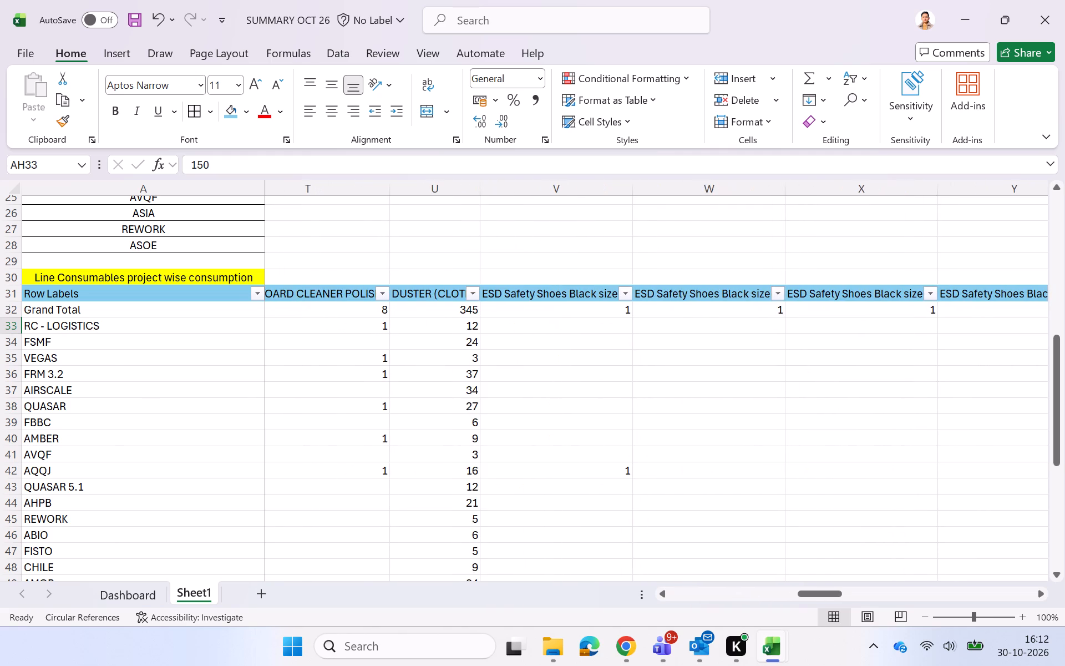
scroll(453, 526, left, 9)
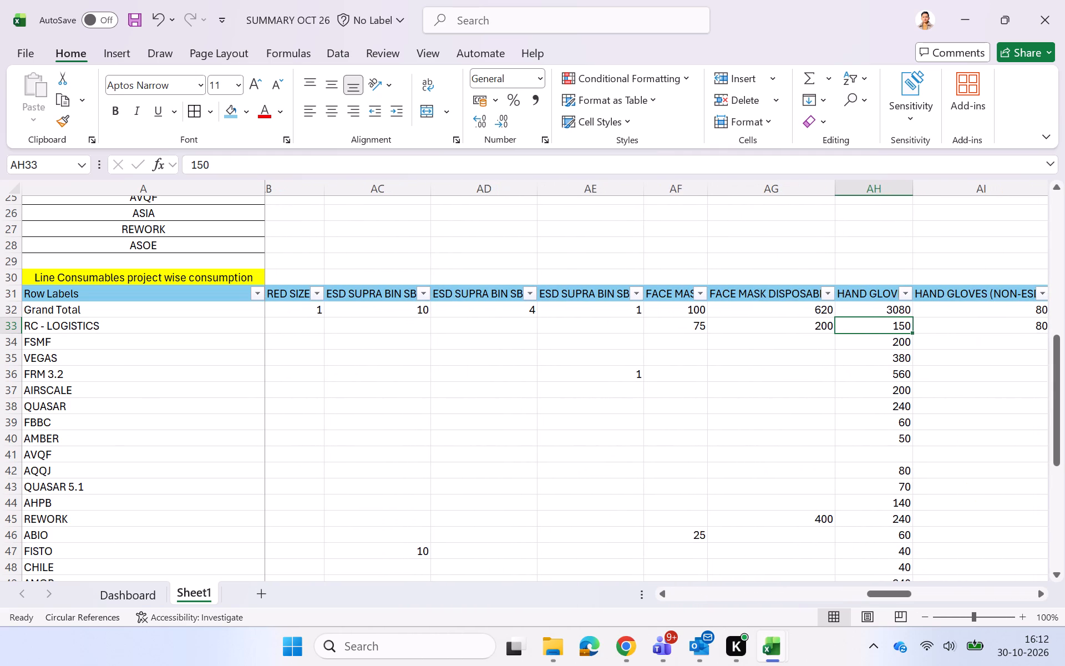
click(702, 289)
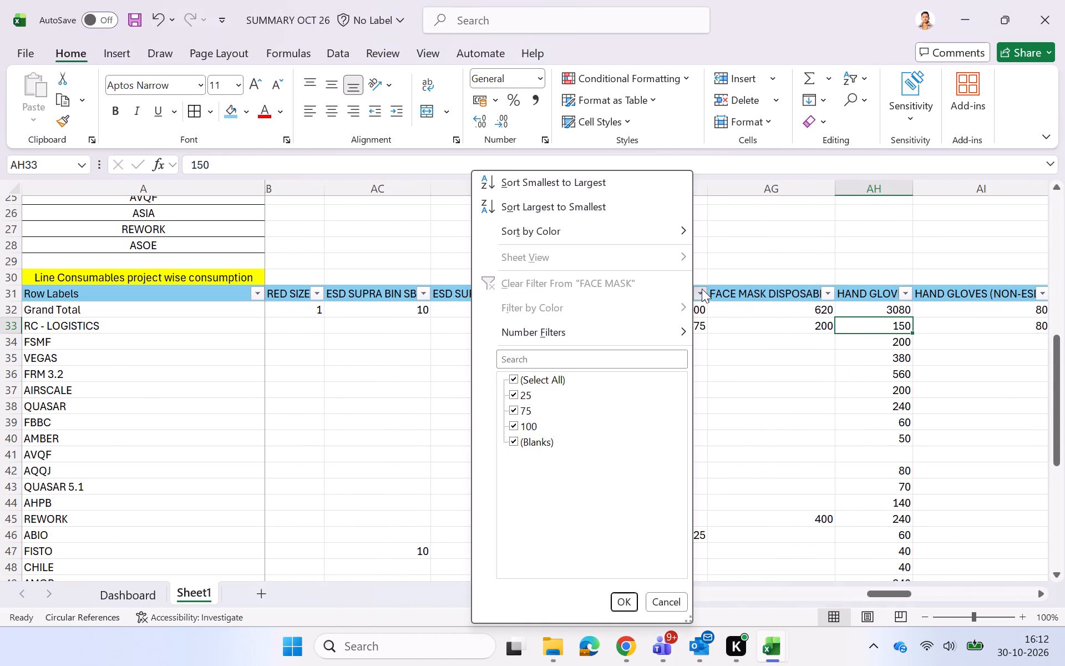
click(615, 211)
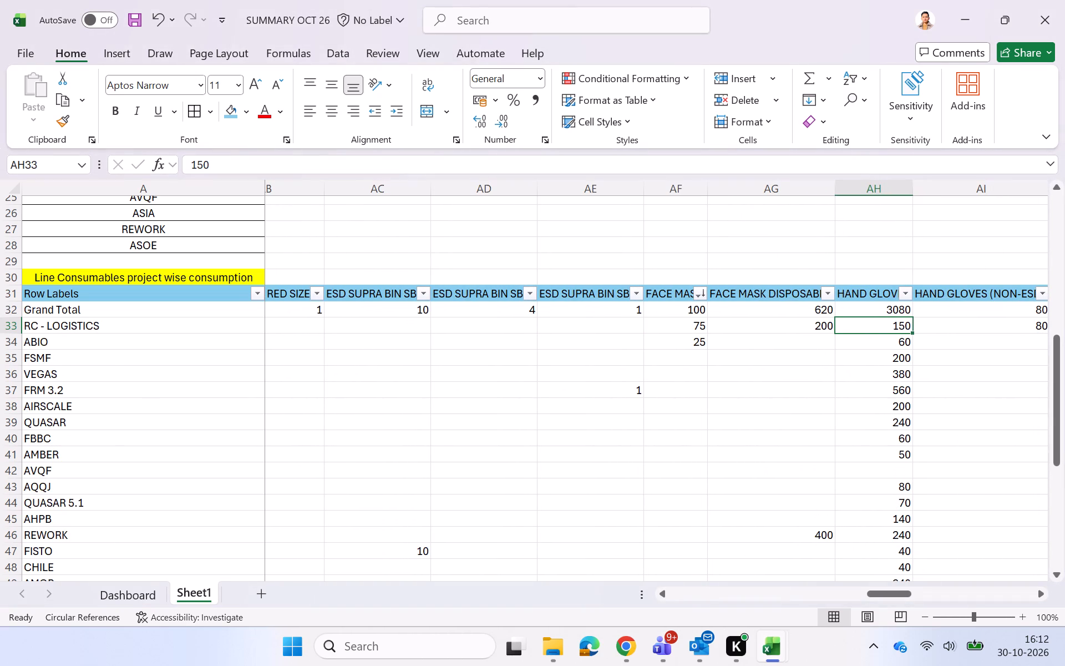
On the Dashboard sheet, copy RC-LOGISTICS from G17 into G18 as the project with max consumption for FACE MASK.
click(151, 593)
key(Up)
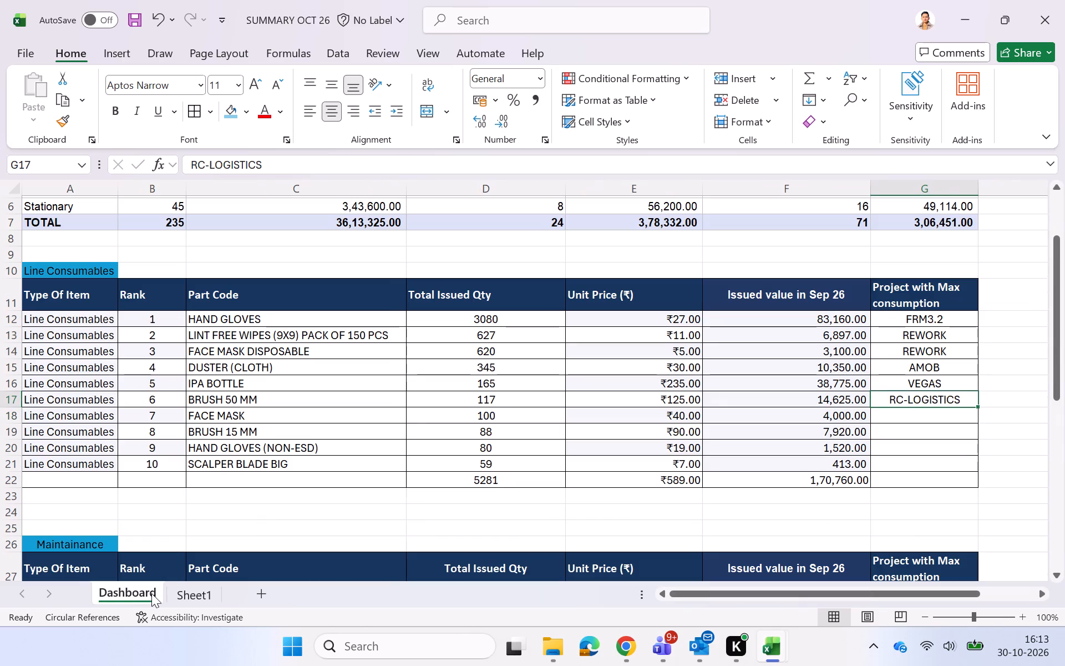
key(ctrl+c)
key(Down)
key(ctrl+v)
key(Down)
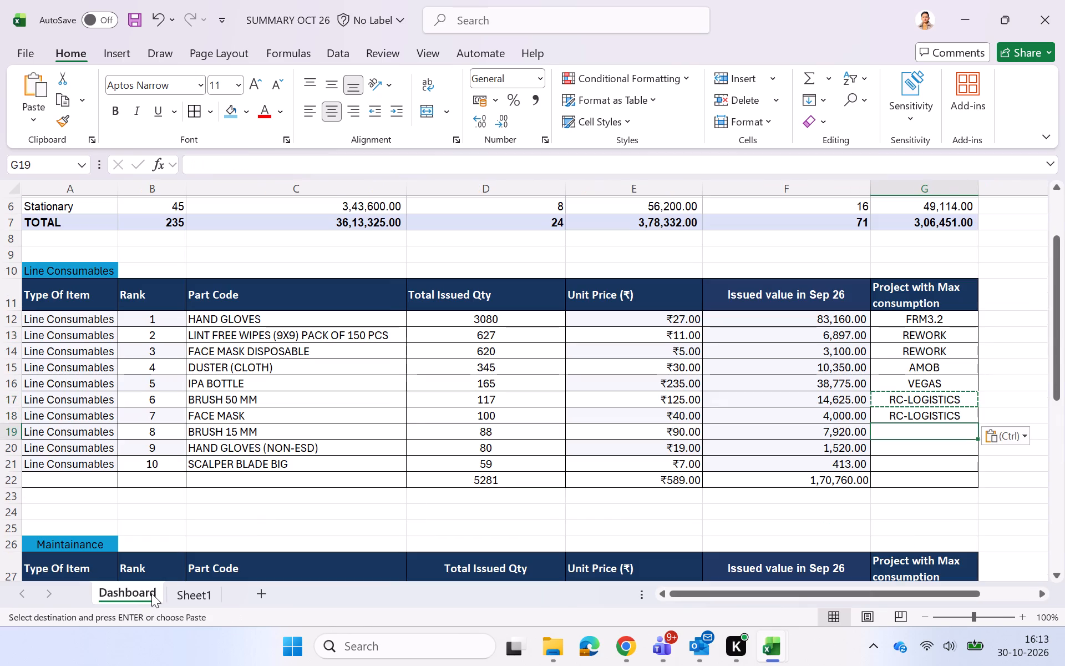
Sort Sheet1's Line Consumables table by the BRUSH 15 MM column from largest to smallest.
click(182, 591)
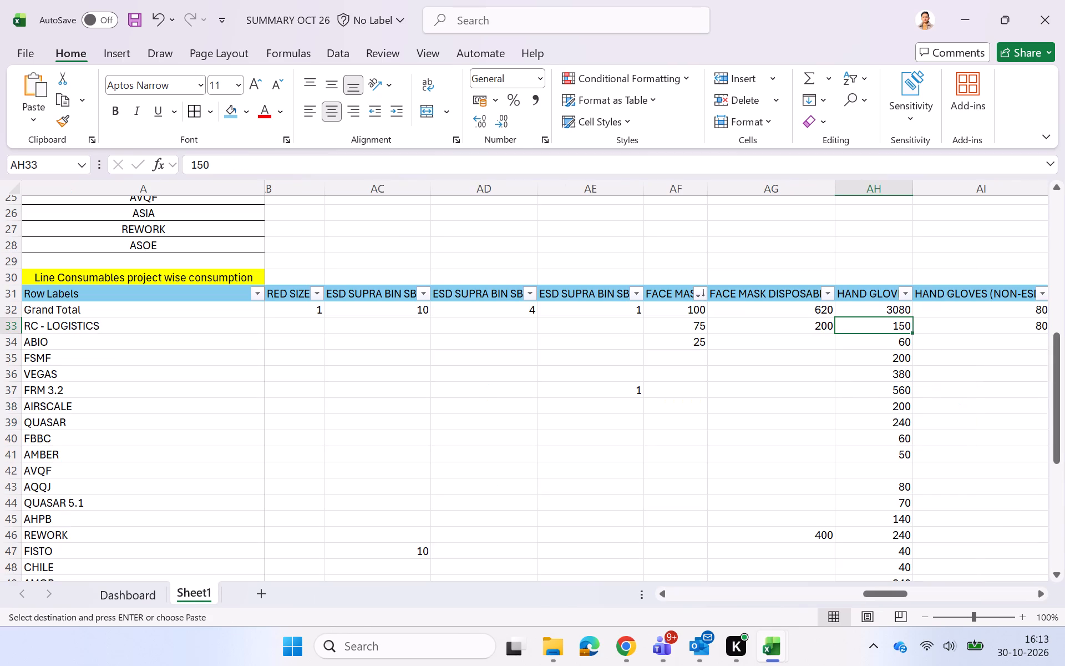
scroll(503, 400, right, 7)
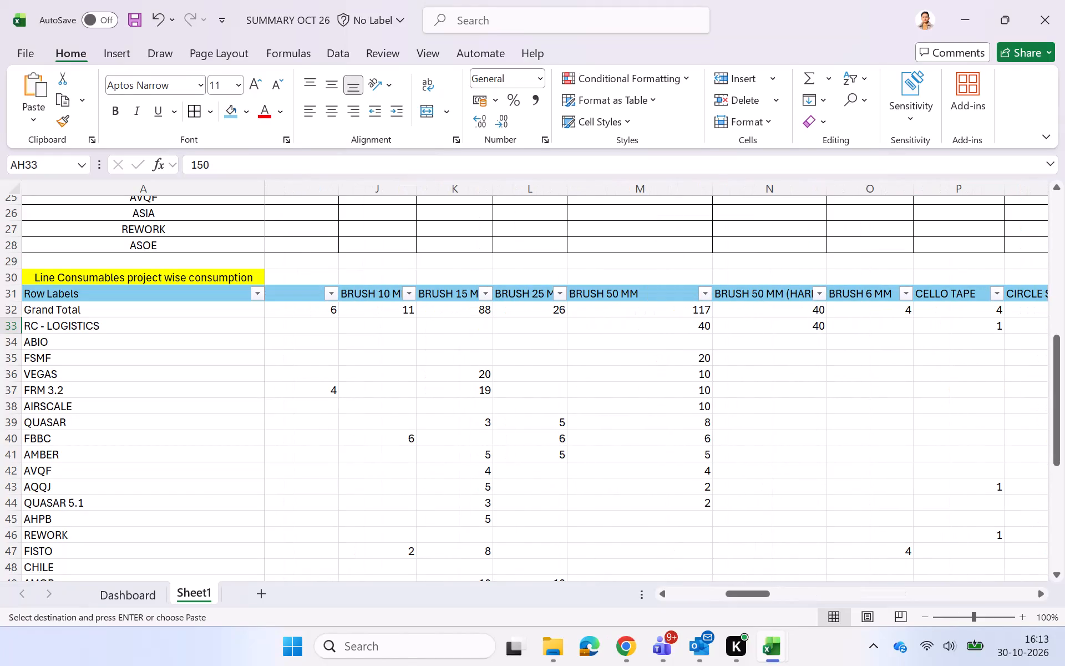
click(485, 293)
click(398, 198)
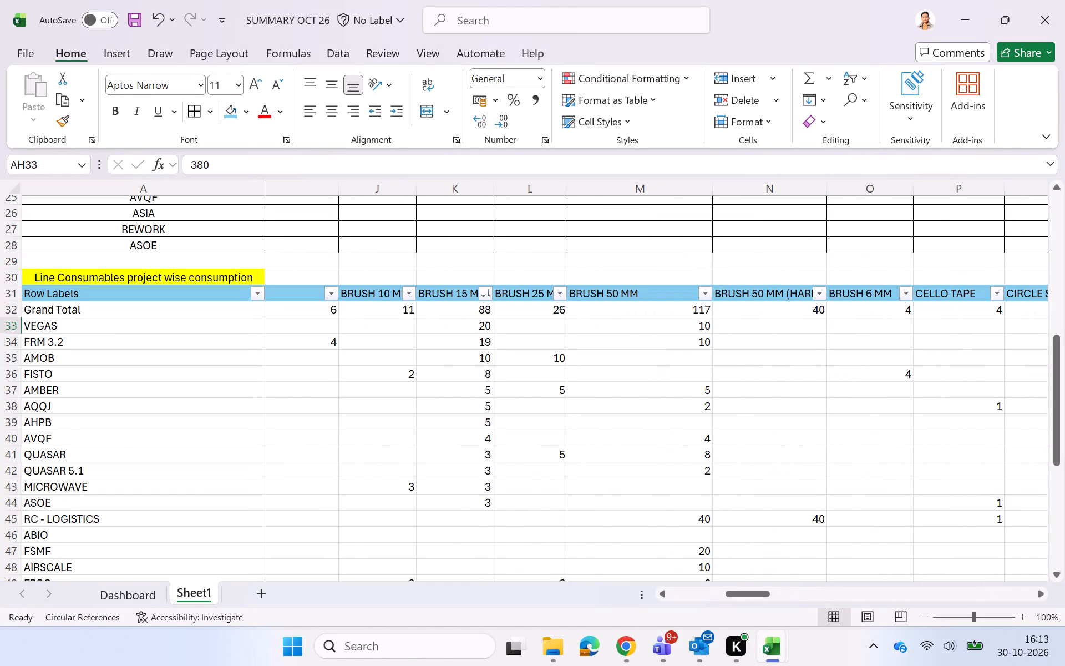
On the Dashboard sheet, enter VEGAS as the project with max consumption for BRUSH 15 MM in G19.
click(128, 586)
text(VE)
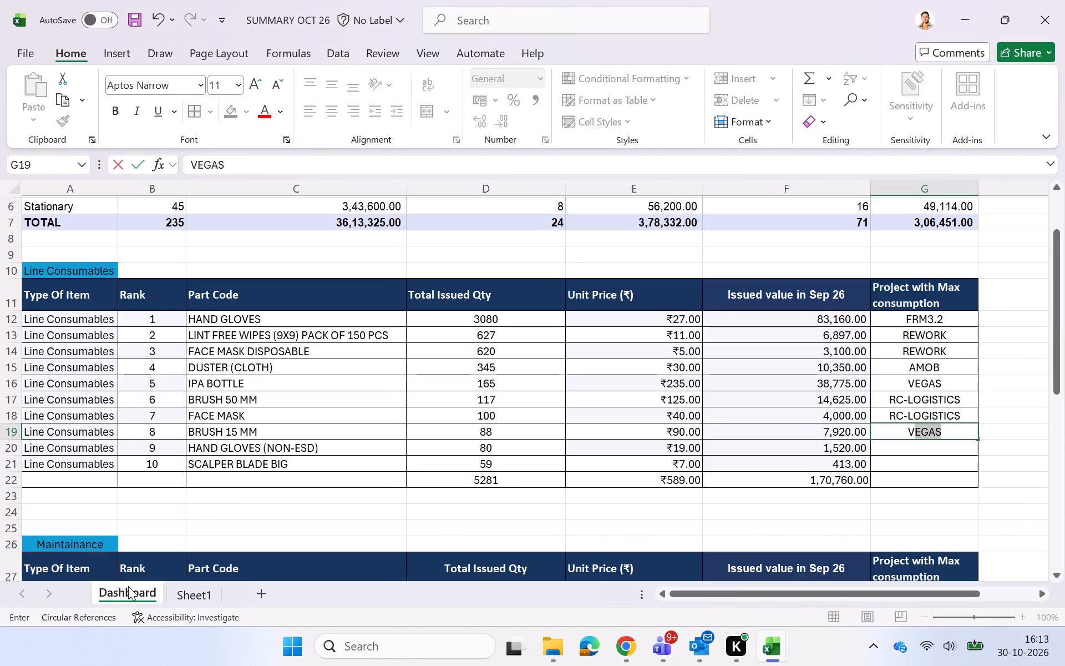
key(Down)
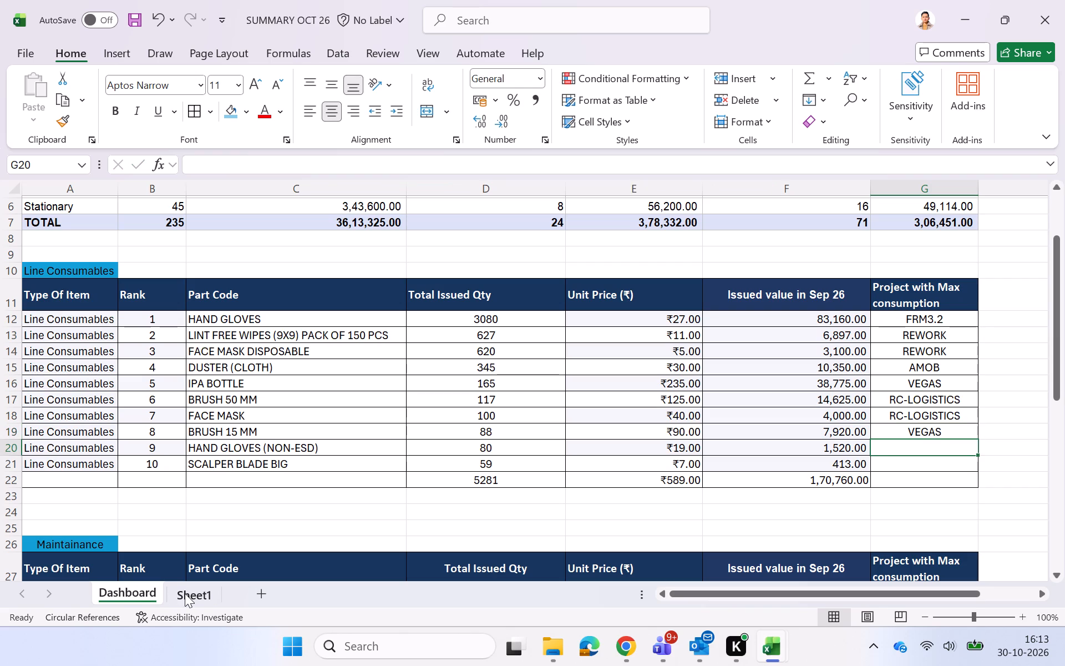
Copy RC-LOGISTICS from G18 into G20 as the project with max consumption for HAND GLOVES (NON-ESD).
key(Up)
key(Up)
key(ctrl+c)
key(Down)
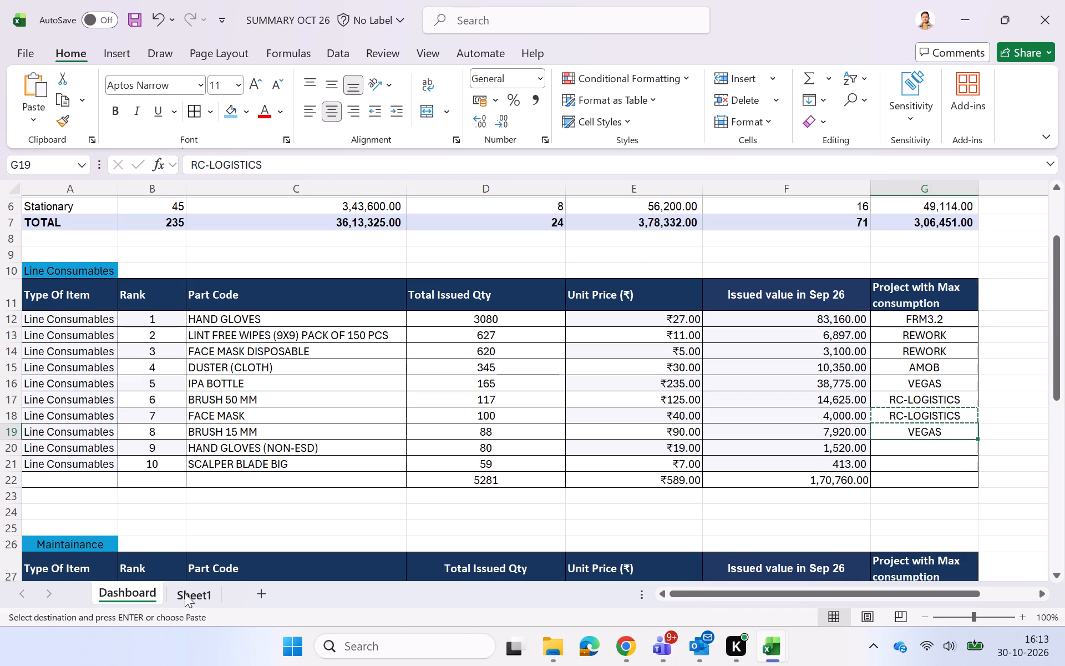
key(ctrl+Down)
key(Down)
key(Down)
key(Up)
key(Up)
key(Up)
key(Up)
key(Up)
key(Up)
key(Up)
key(Up)
key(Up)
key(Up)
key(Up)
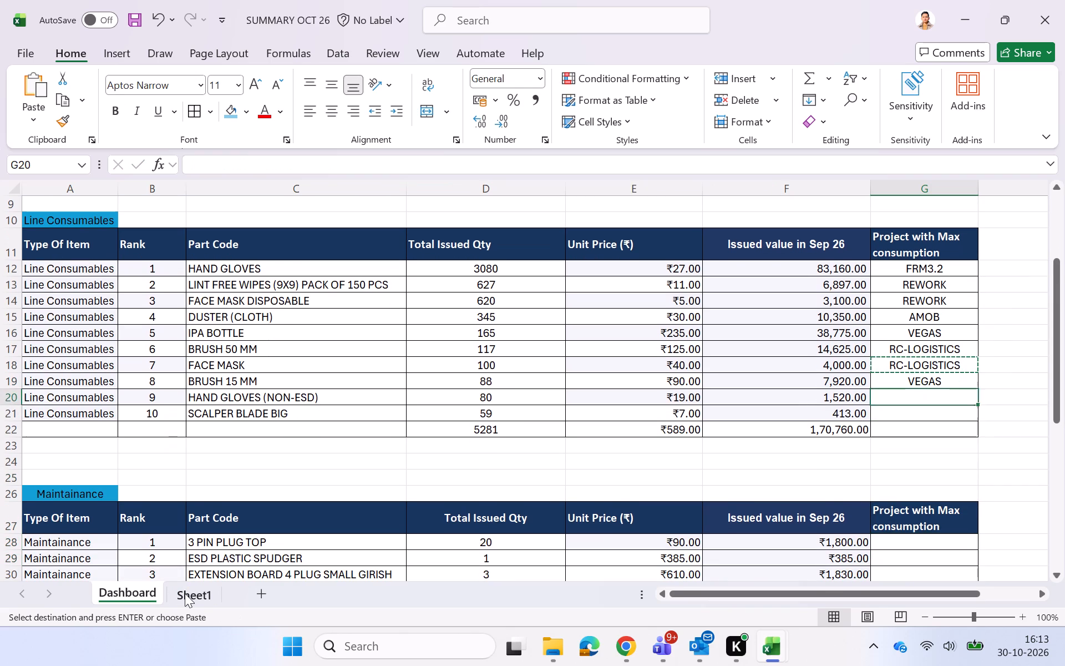
key(Down)
key(Down)
key(ctrl+v)
scroll(185, 593, up, 1)
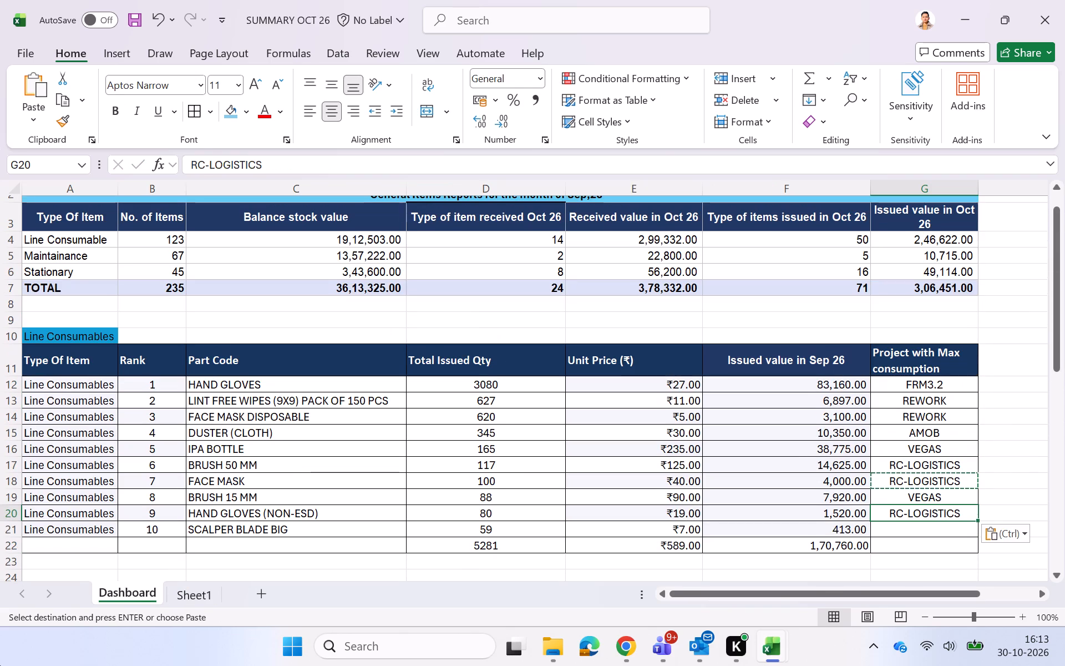
Sort Sheet1's Line Consumables table by the HAND GLOVES (NON-ESD) column from largest to smallest.
click(187, 589)
scroll(674, 341, left, 3)
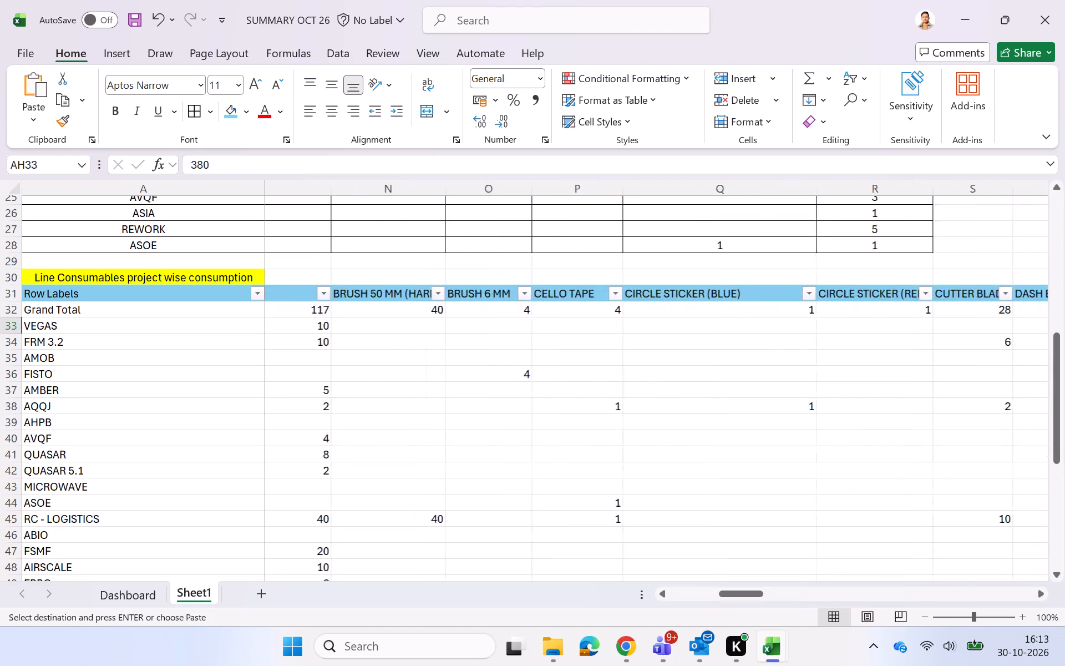
scroll(674, 341, left, 5)
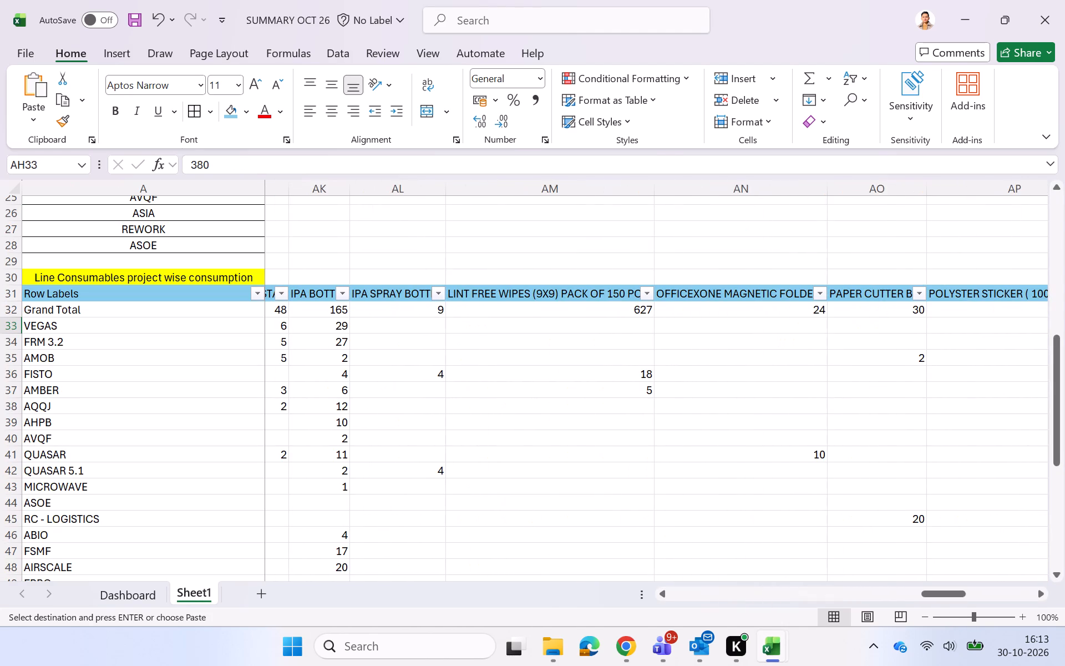
scroll(674, 341, right, 2)
scroll(546, 274, right, 1)
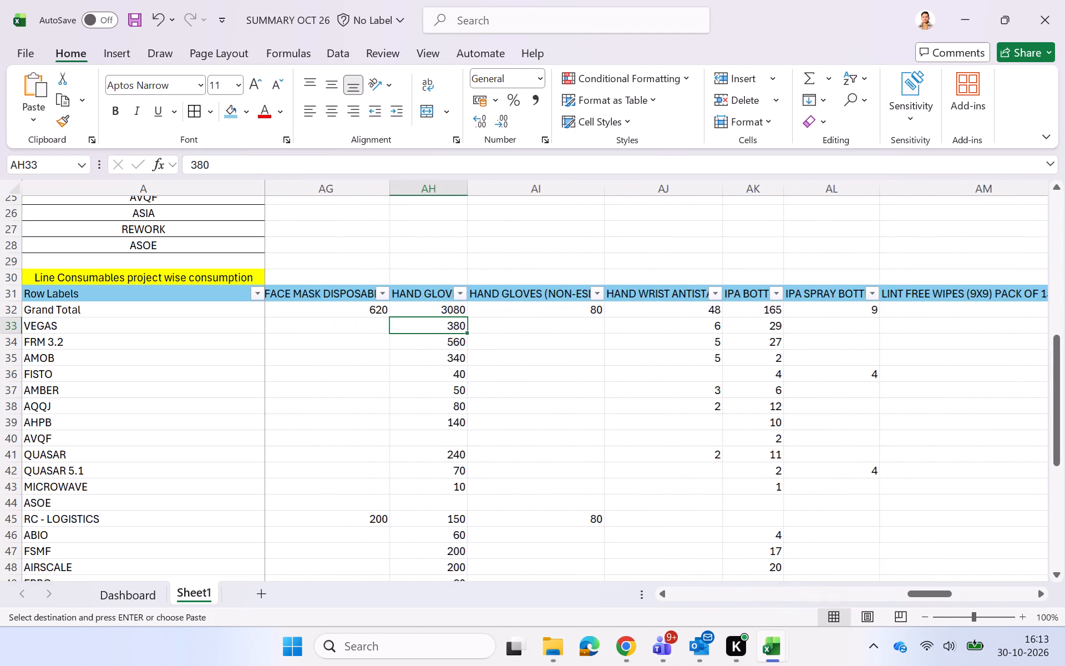
scroll(546, 274, right, 1)
click(597, 291)
click(468, 201)
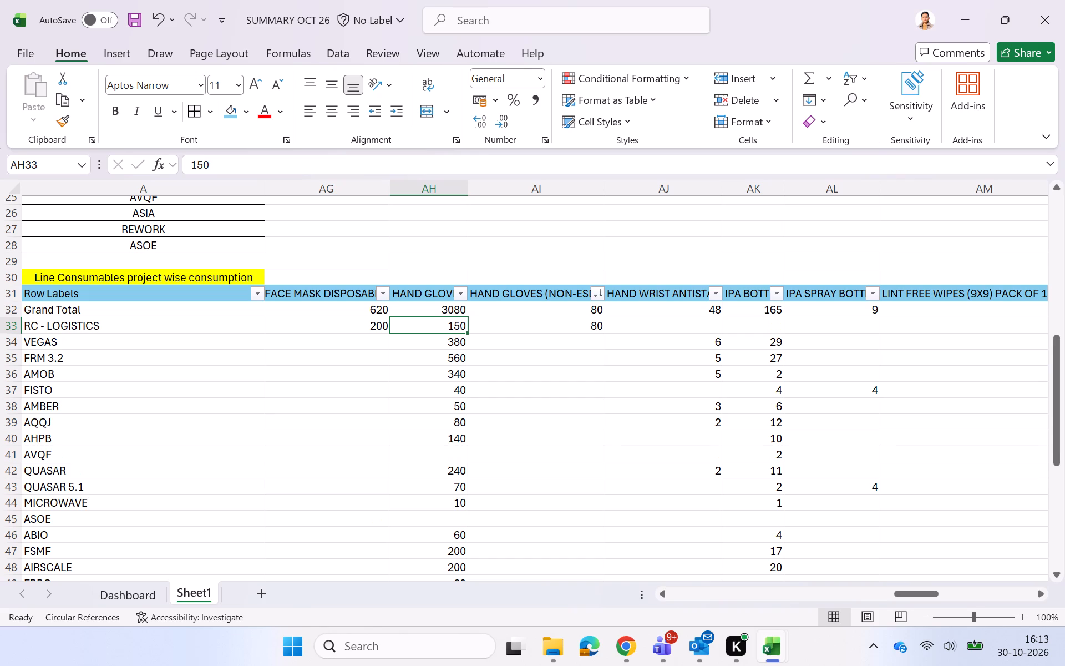
Select Dashboard cell G21, and sort Sheet1's Line Consumables table by the SCALPER BLADE BIG column from largest to smallest.
click(123, 593)
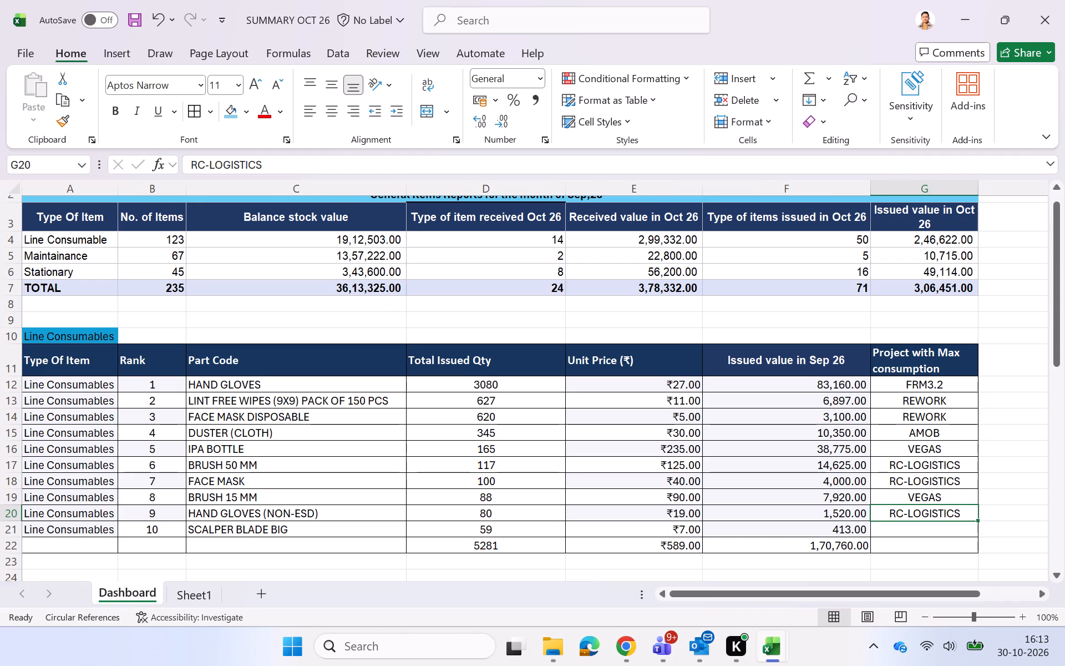
key(Down)
click(195, 593)
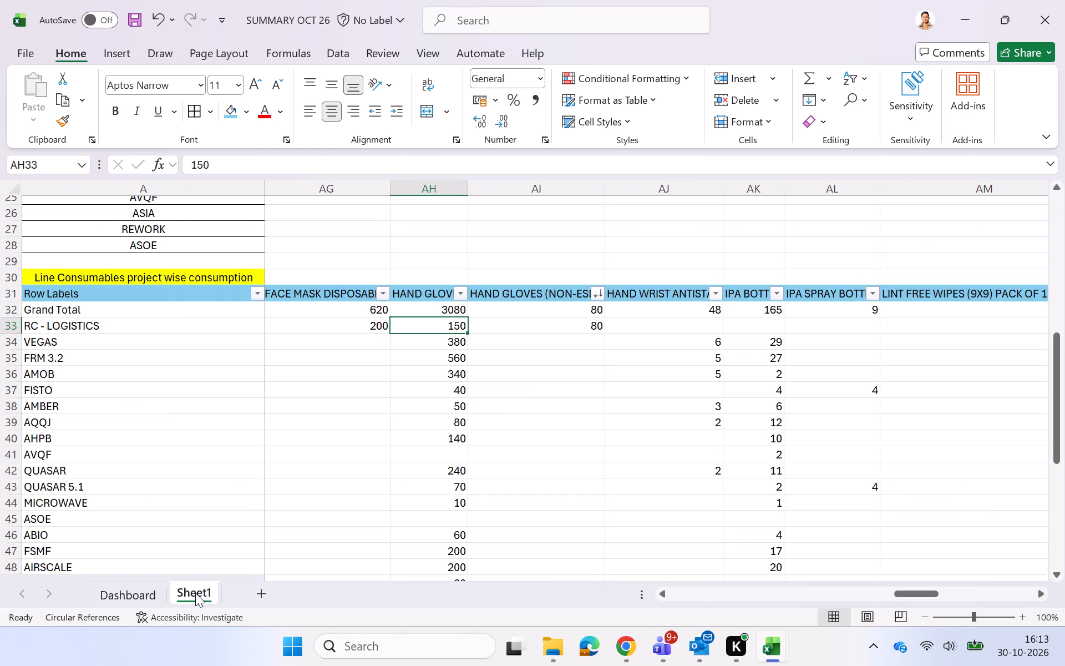
scroll(486, 452, left, 4)
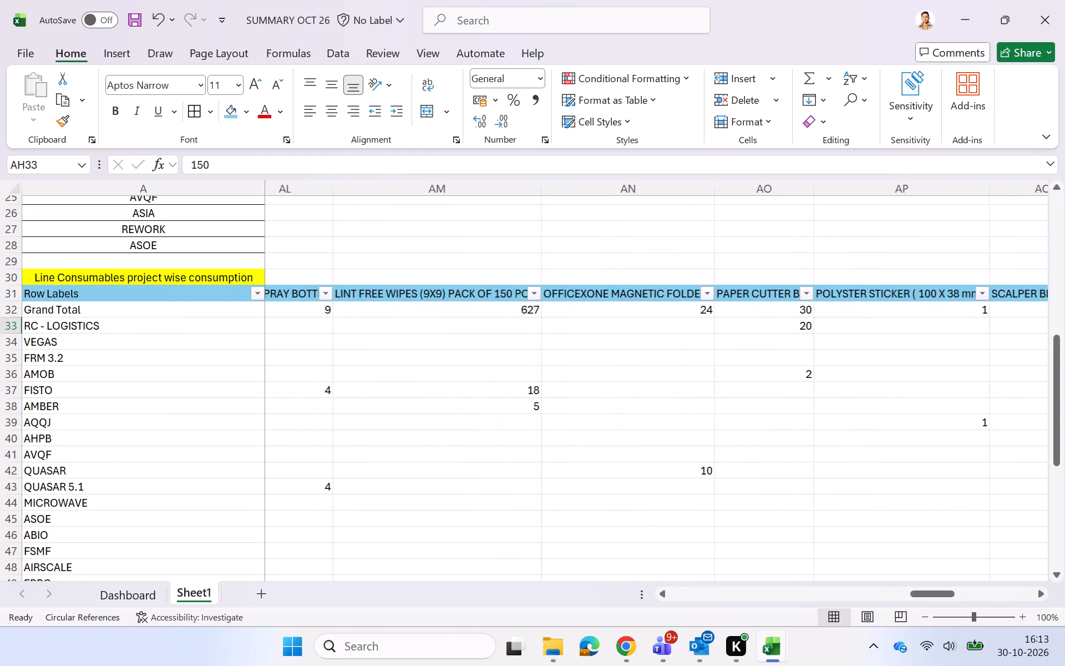
scroll(486, 452, left, 4)
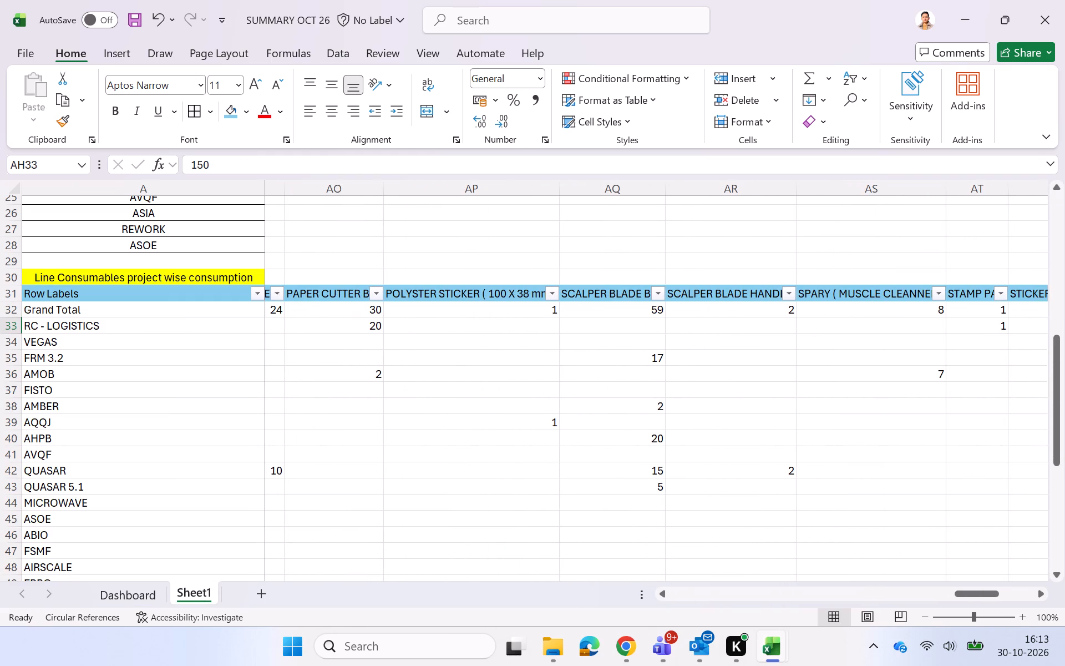
scroll(795, 315, left, 1)
click(579, 296)
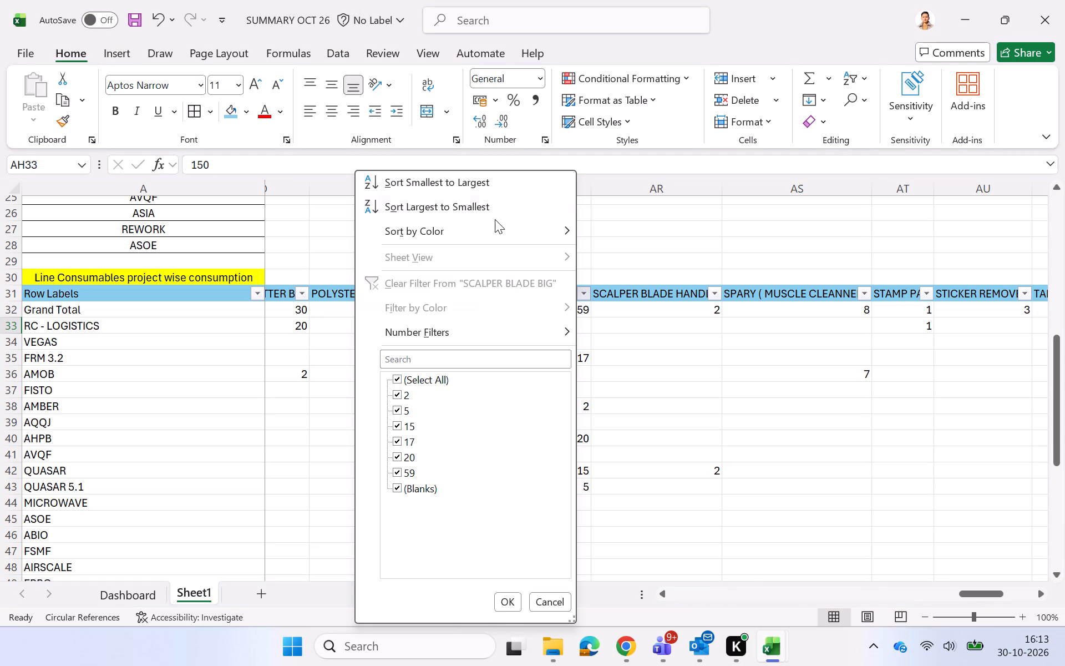
click(493, 213)
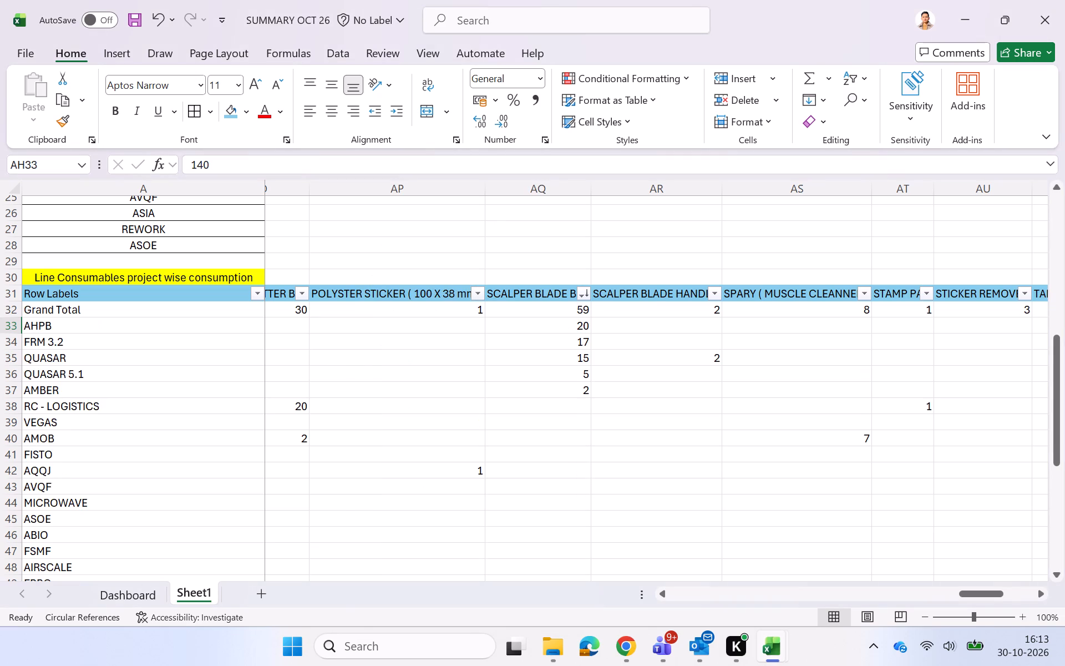
On the Dashboard sheet, enter AHPB as the project with max consumption for SCALPER BLADE BIG in G21.
scroll(412, 392, left, 4)
scroll(412, 392, right, 1)
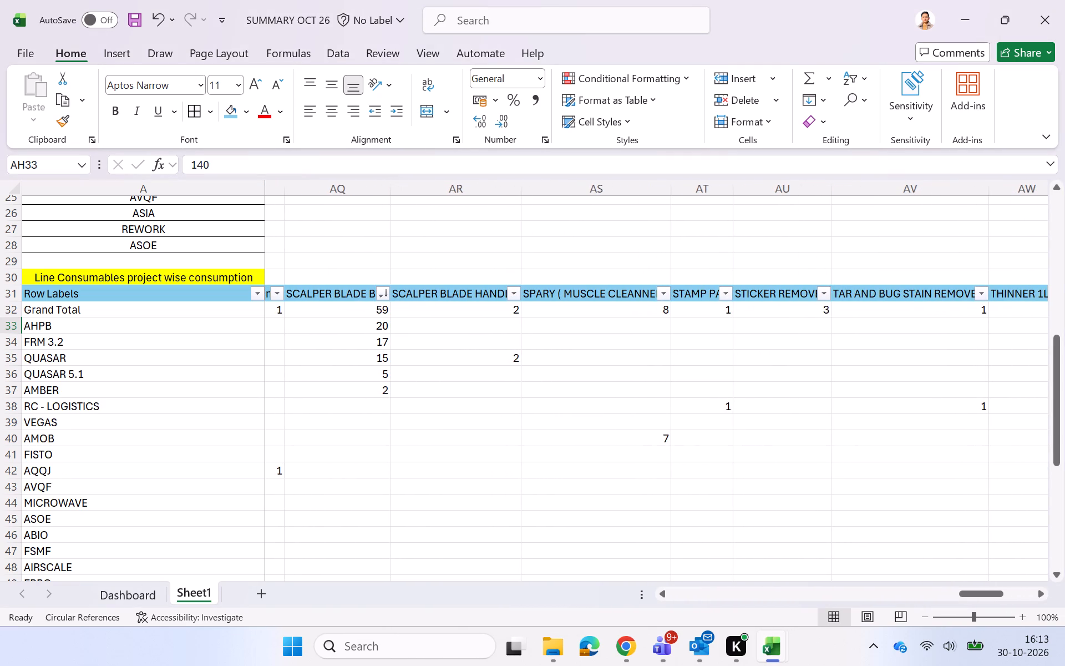
scroll(412, 392, right, 1)
click(145, 594)
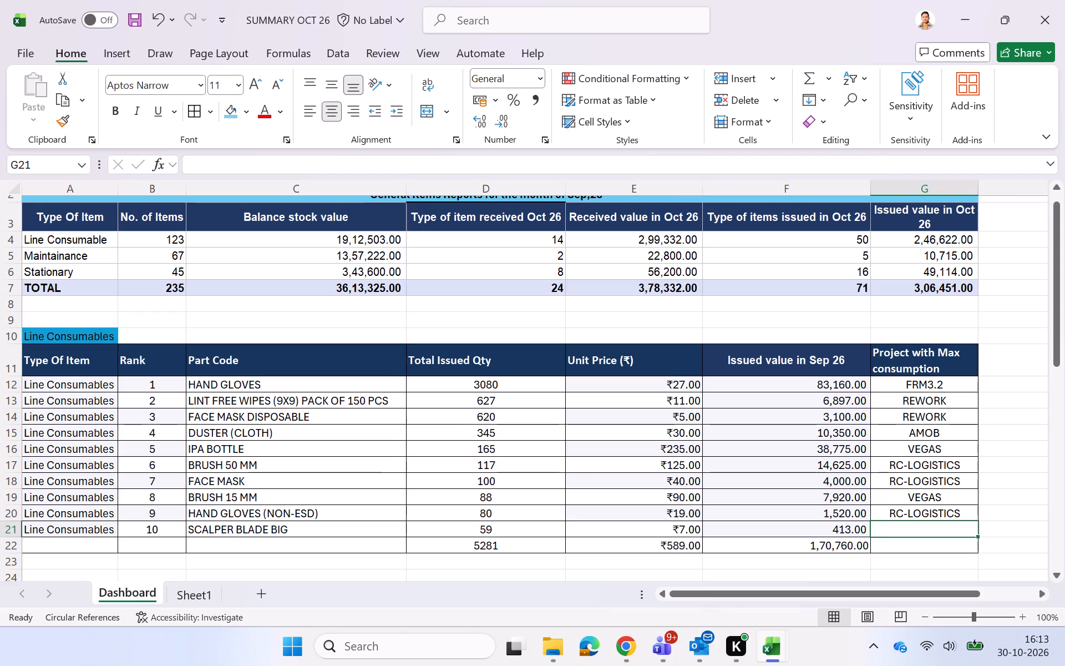
text(AHPB)
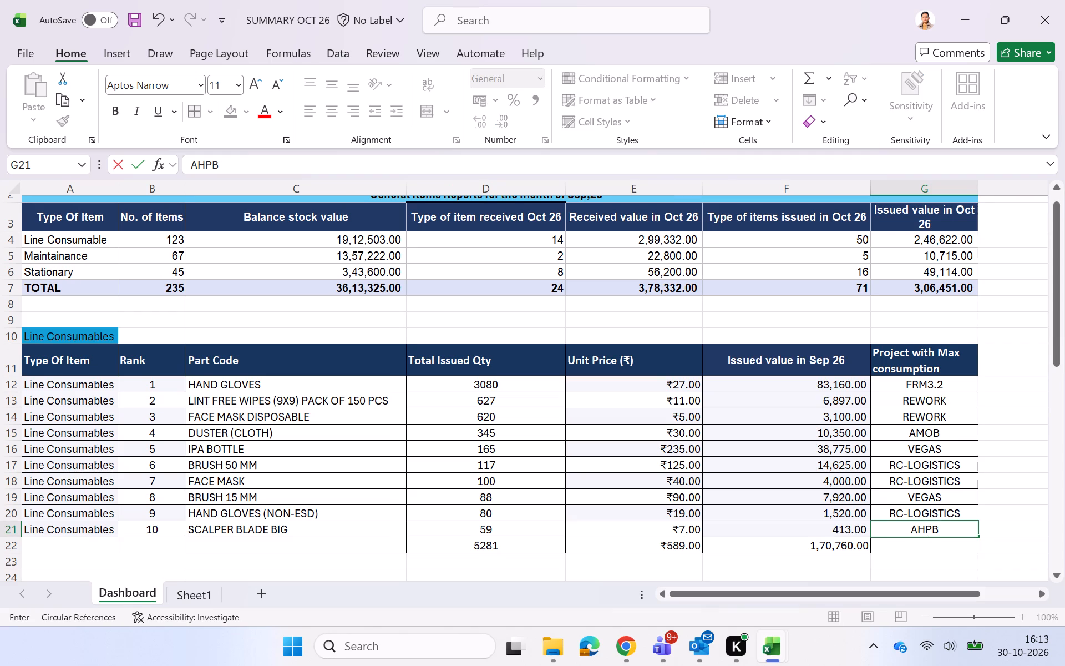
key(Return)
key(Return)
key(Return)
Save the SUMMARY OCT 26 workbook, accepting the references to unsaved documents.
key(ctrl+s)
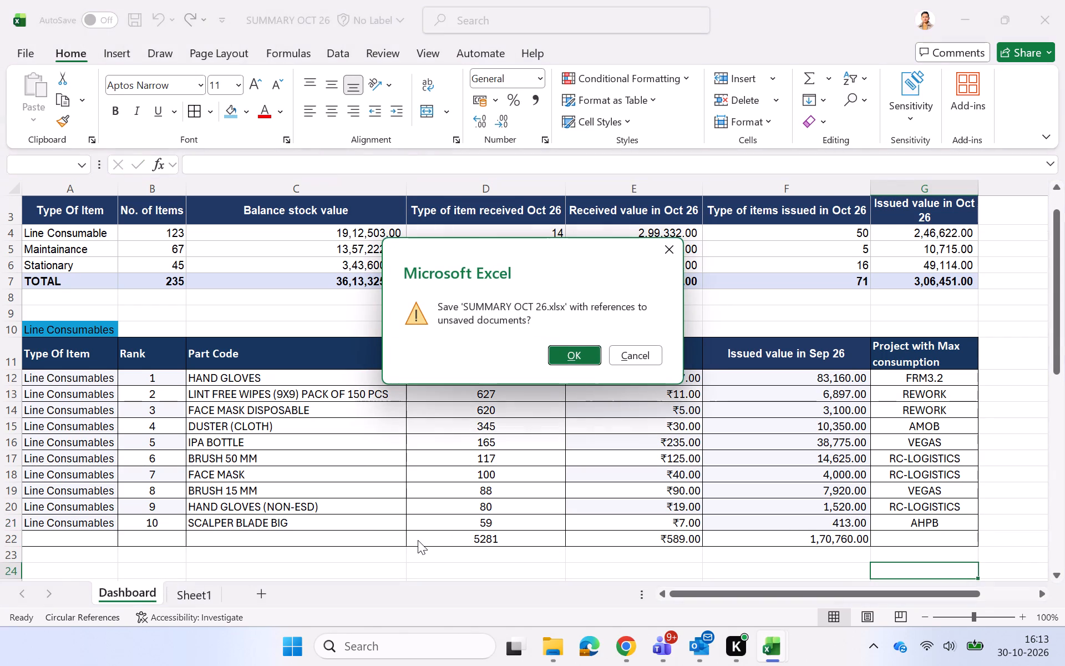
click(575, 335)
click(569, 349)
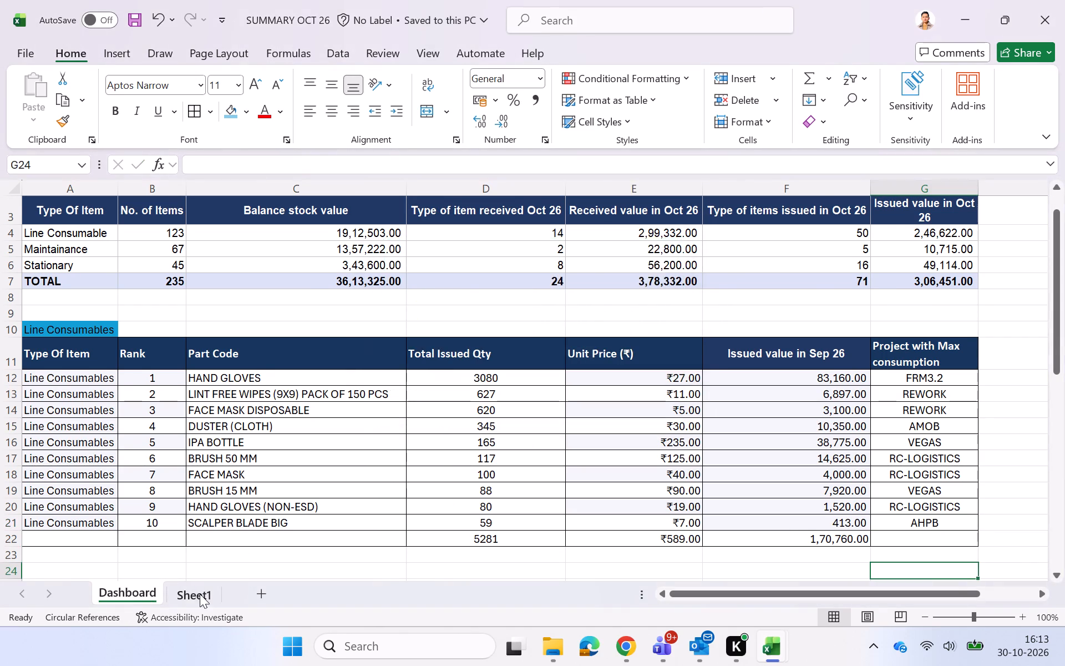
Look over the Stationary items and Line Consumables consumption tables on Sheet1.
click(198, 597)
scroll(450, 448, right, 17)
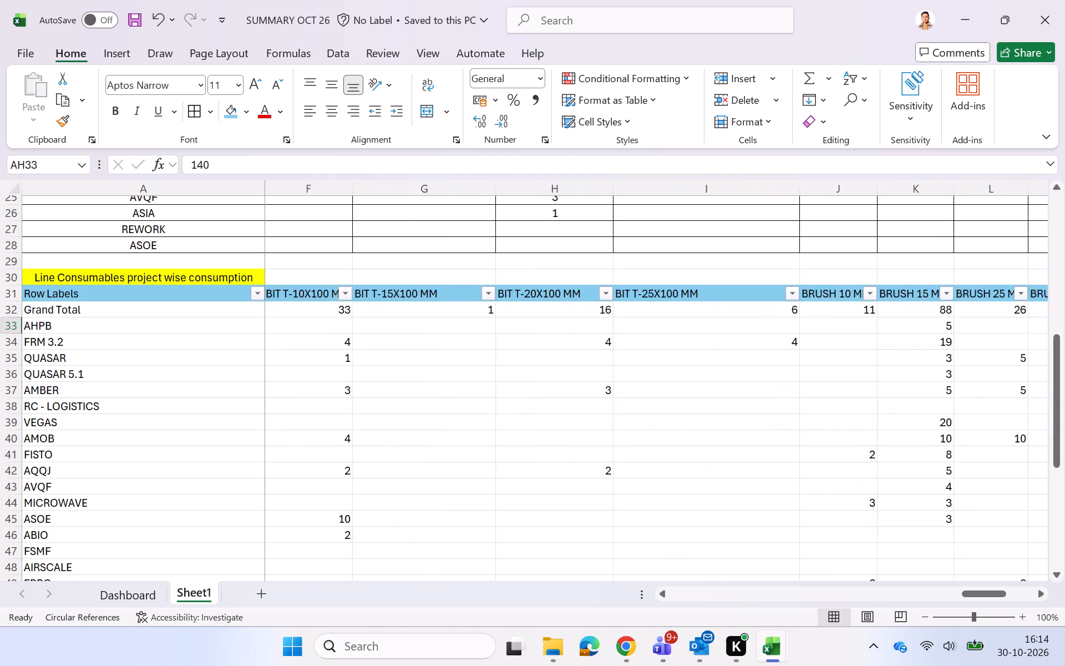
scroll(450, 448, right, 8)
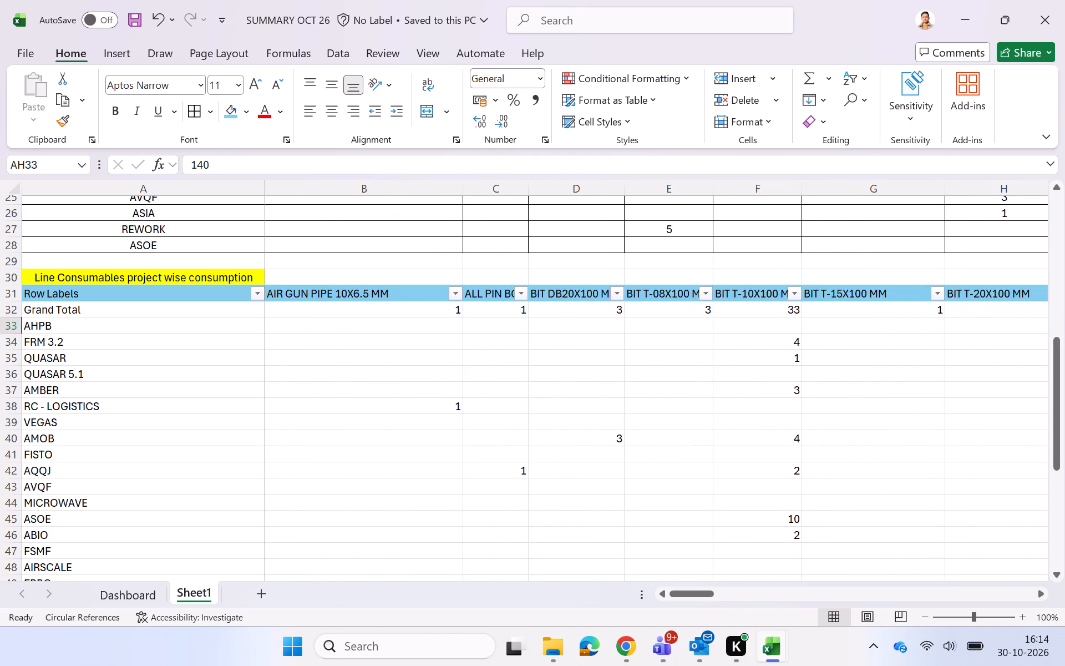
scroll(450, 448, up, 6)
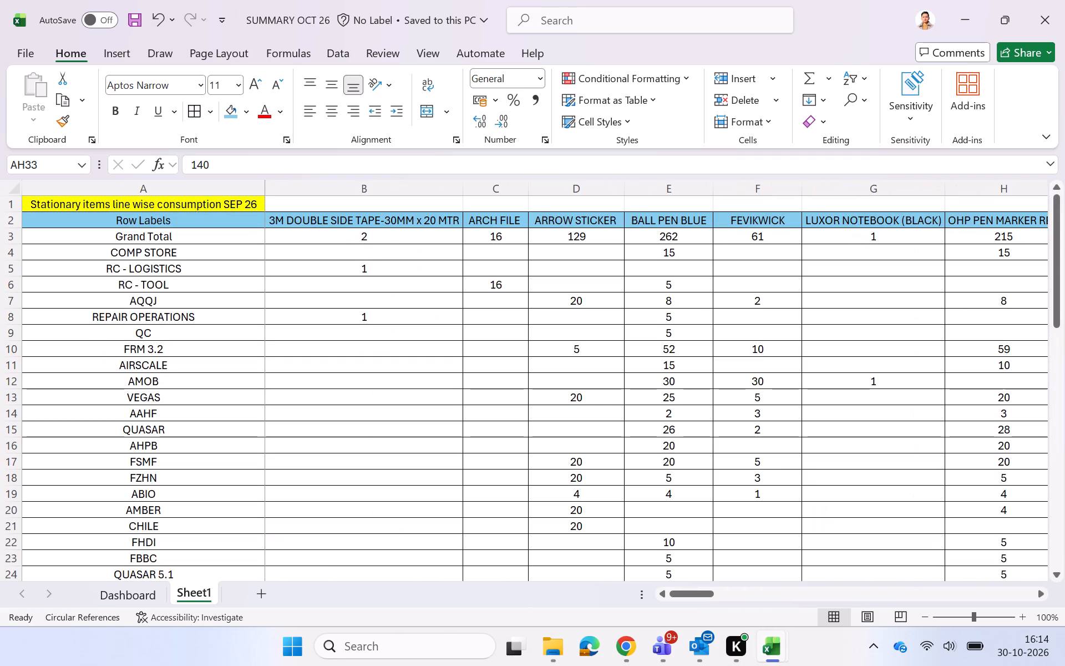
scroll(545, 400, left, 1)
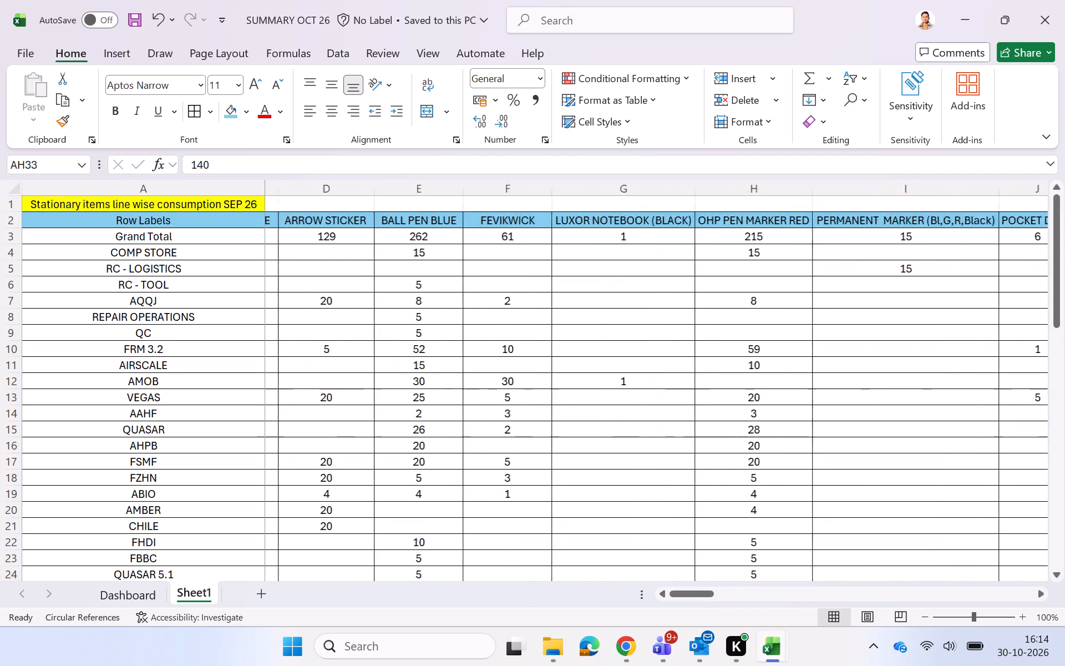
scroll(545, 400, left, 1)
scroll(545, 400, up, 1)
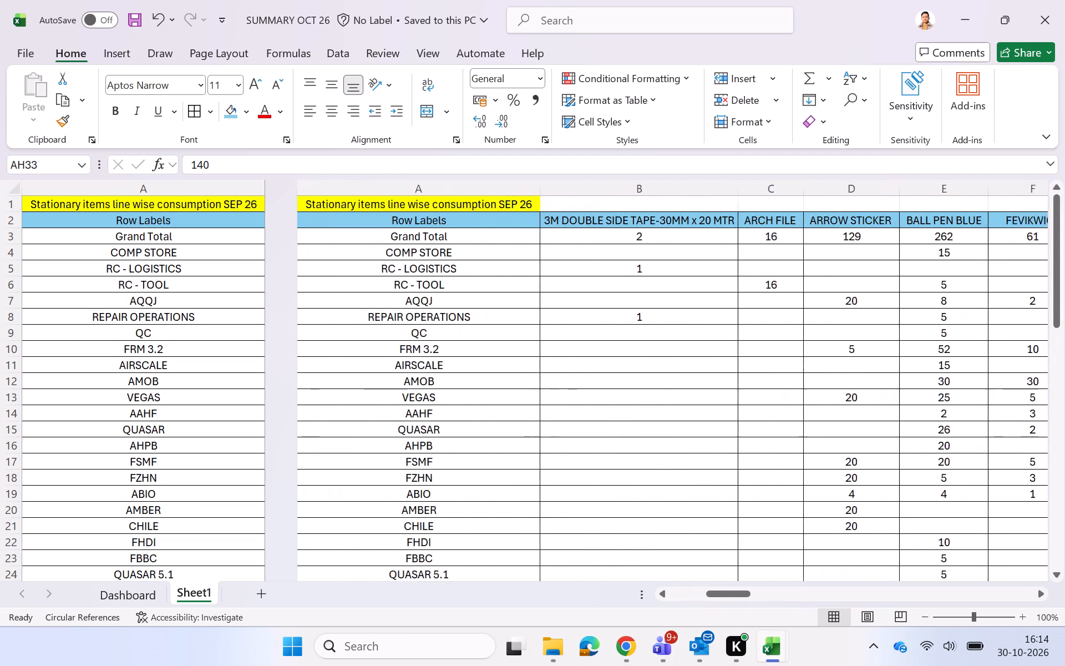
scroll(476, 450, down, 5)
scroll(476, 450, up, 1)
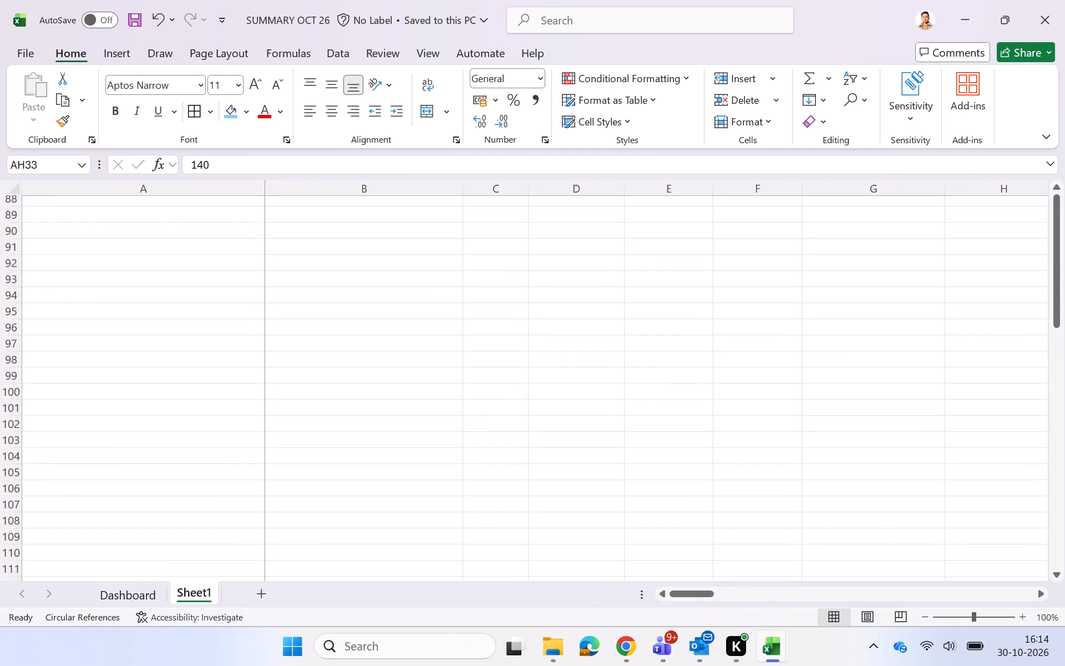
scroll(476, 450, up, 1)
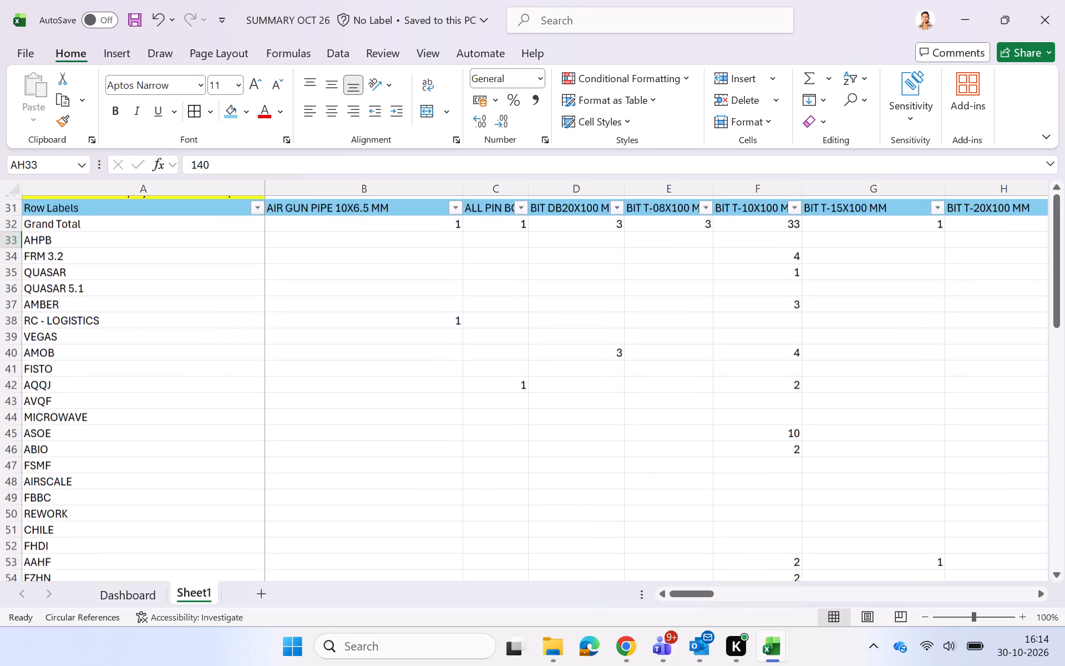
scroll(476, 450, up, 1)
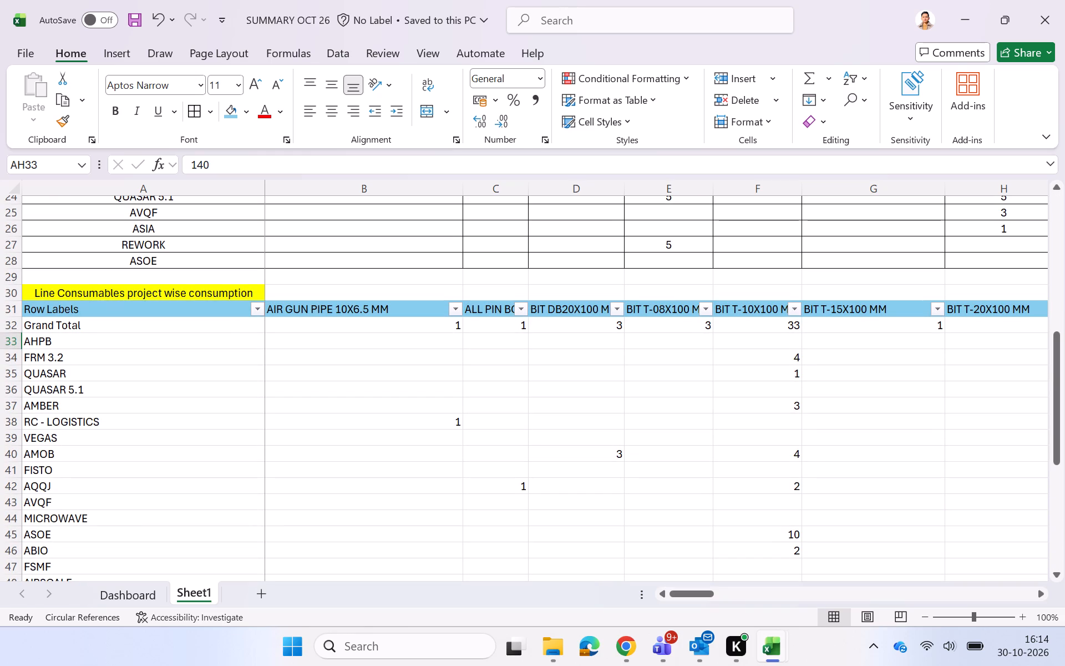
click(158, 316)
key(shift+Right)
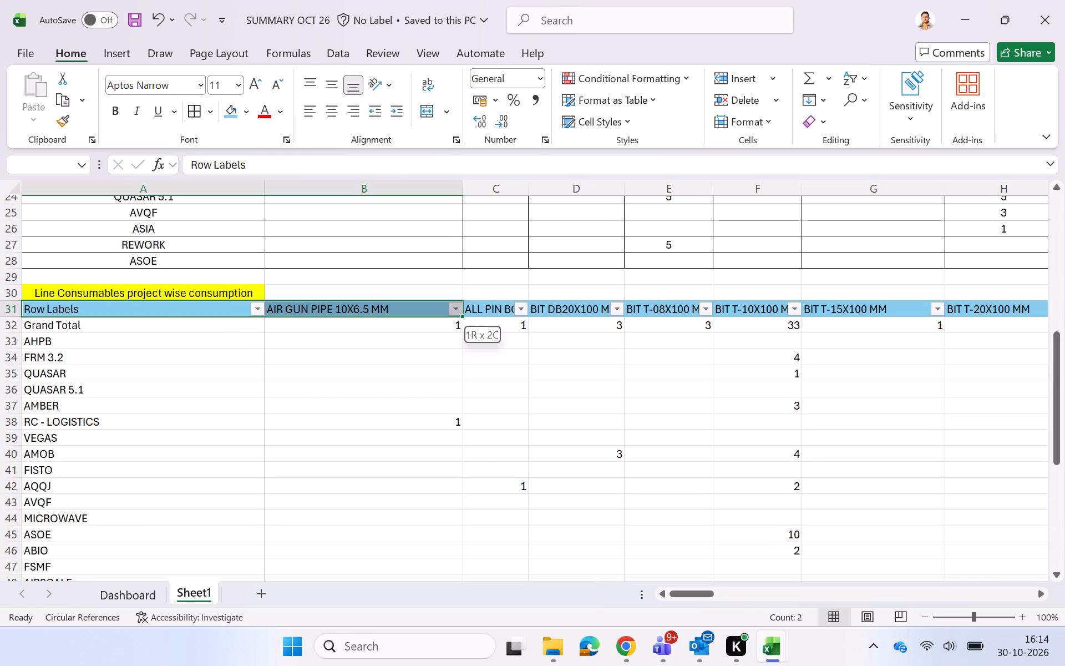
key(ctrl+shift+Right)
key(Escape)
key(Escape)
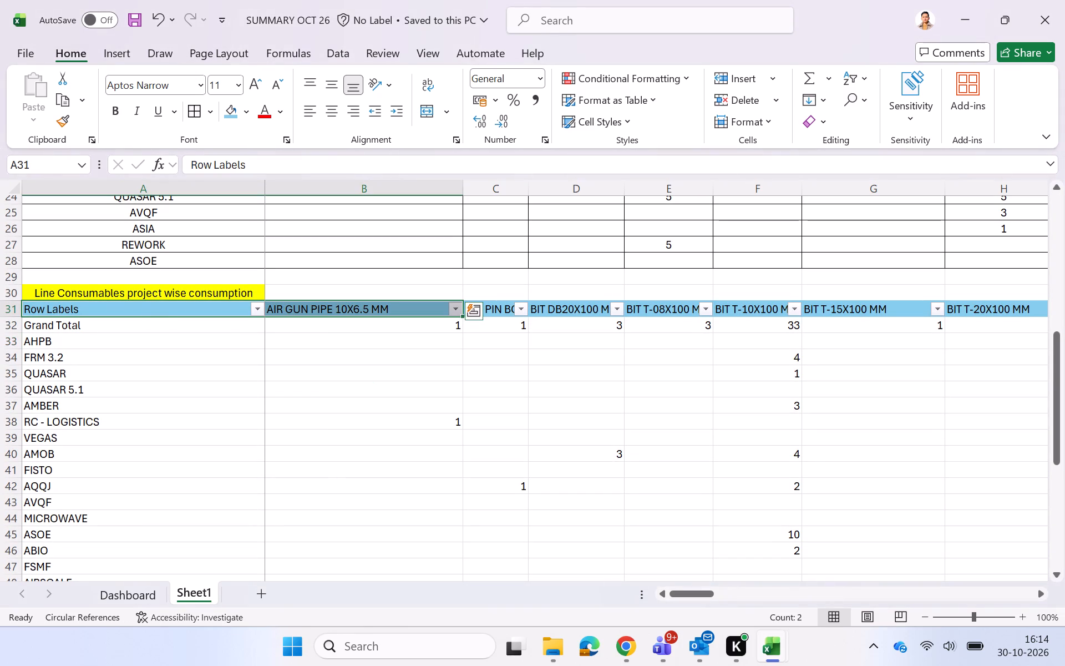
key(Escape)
Apply borders to all cells of Sheet1's Line Consumables project wise consumption table, from the Row Labels header in A31 through AZ64.
click(181, 339)
key(Up)
key(Up)
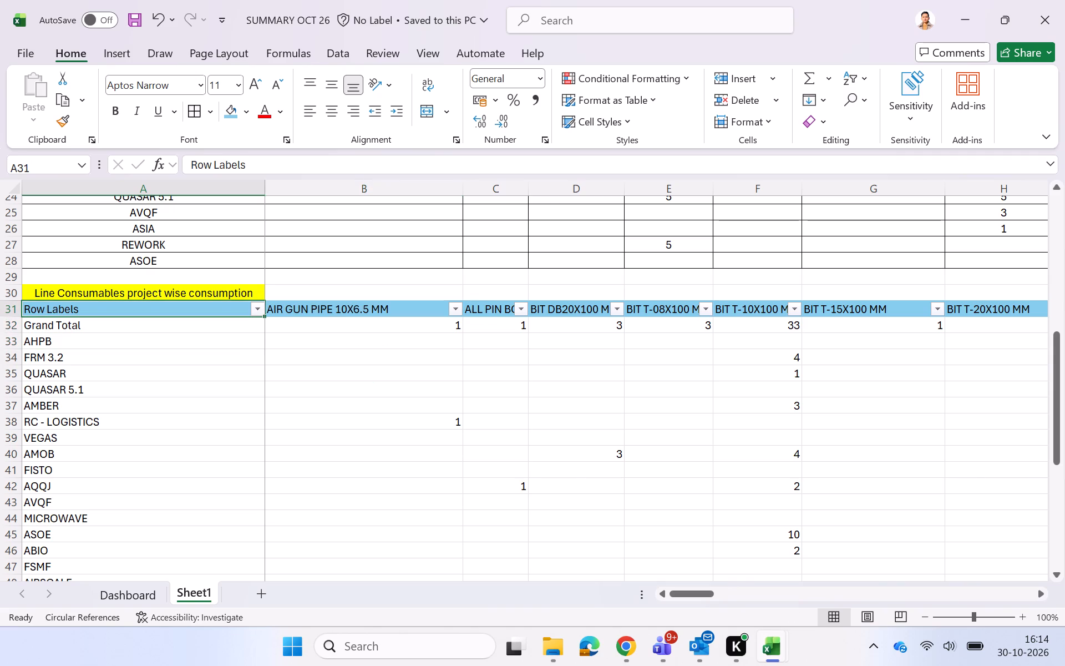
key(ctrl+shift+Right)
key(ctrl+shift+Down)
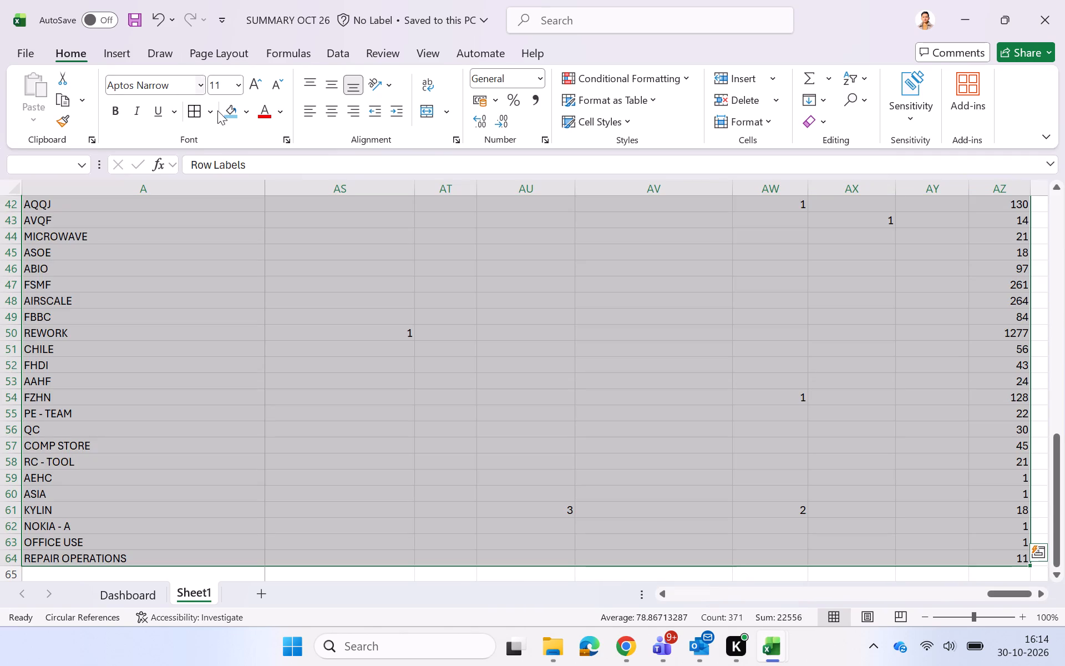
click(197, 113)
click(434, 356)
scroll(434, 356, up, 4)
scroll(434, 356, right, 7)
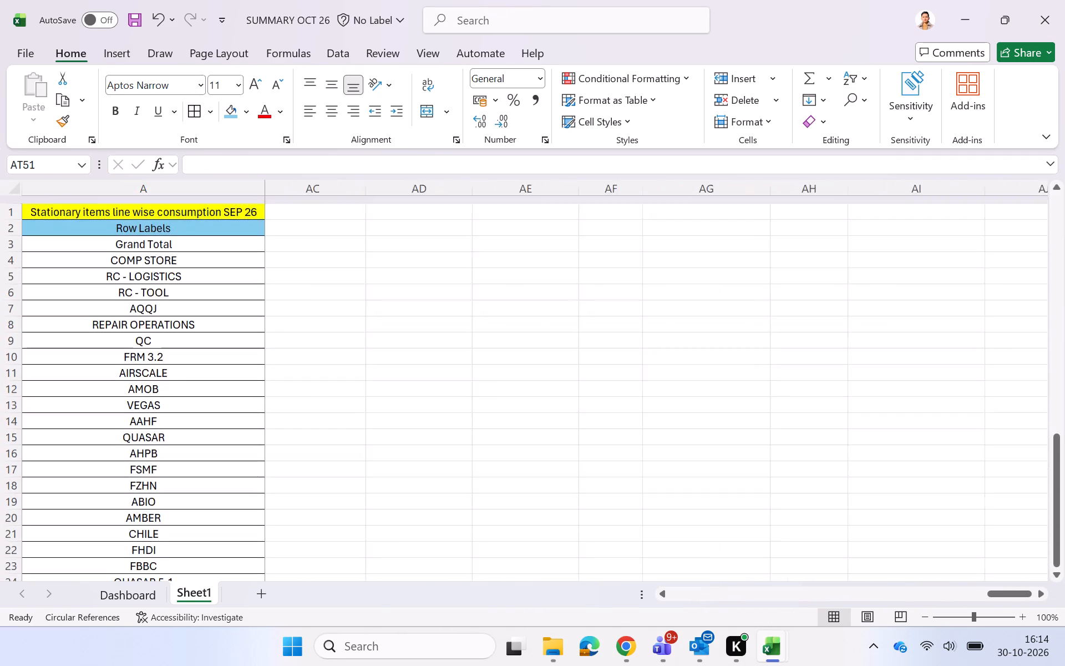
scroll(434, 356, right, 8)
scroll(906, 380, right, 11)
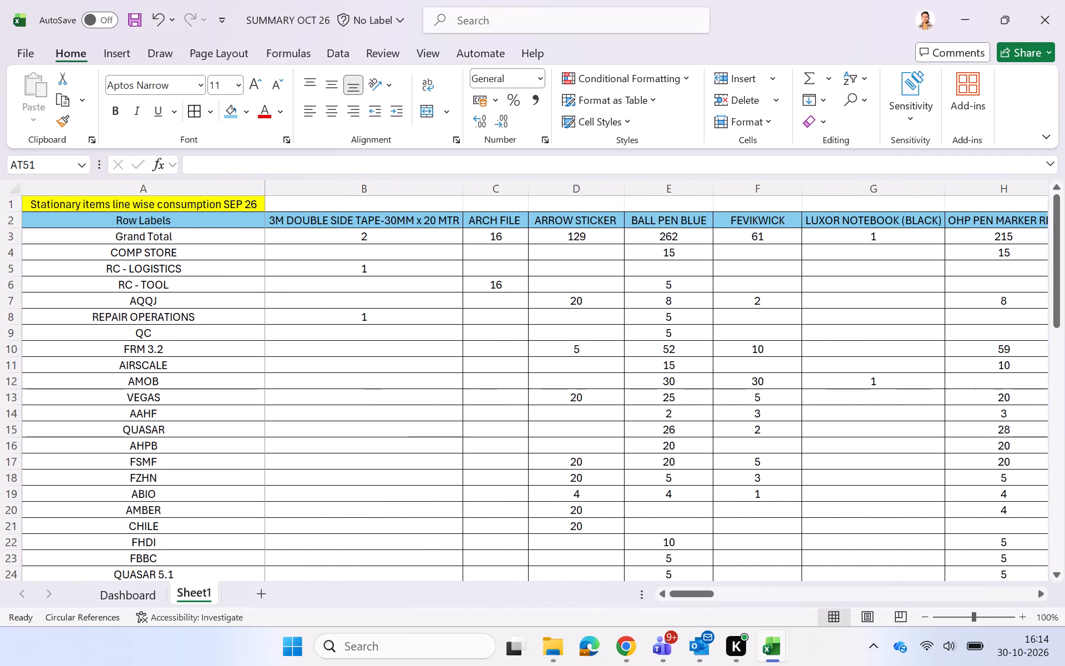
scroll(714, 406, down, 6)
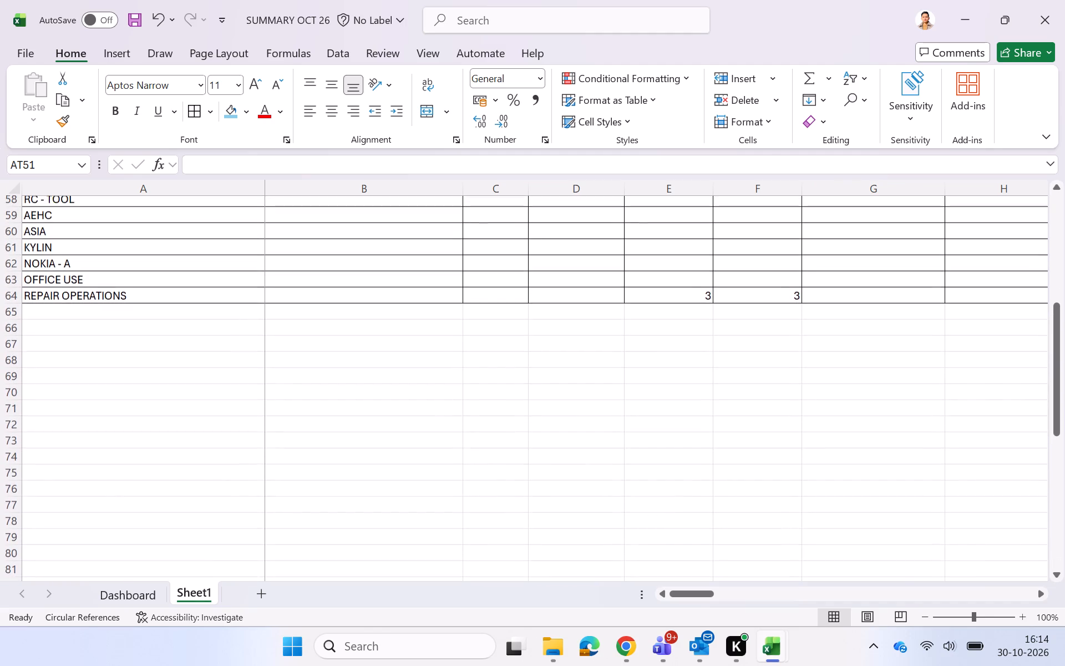
Look over the Line Consumables, Maintainance and Stationery tables on the Dashboard sheet.
click(298, 461)
scroll(298, 461, up, 1)
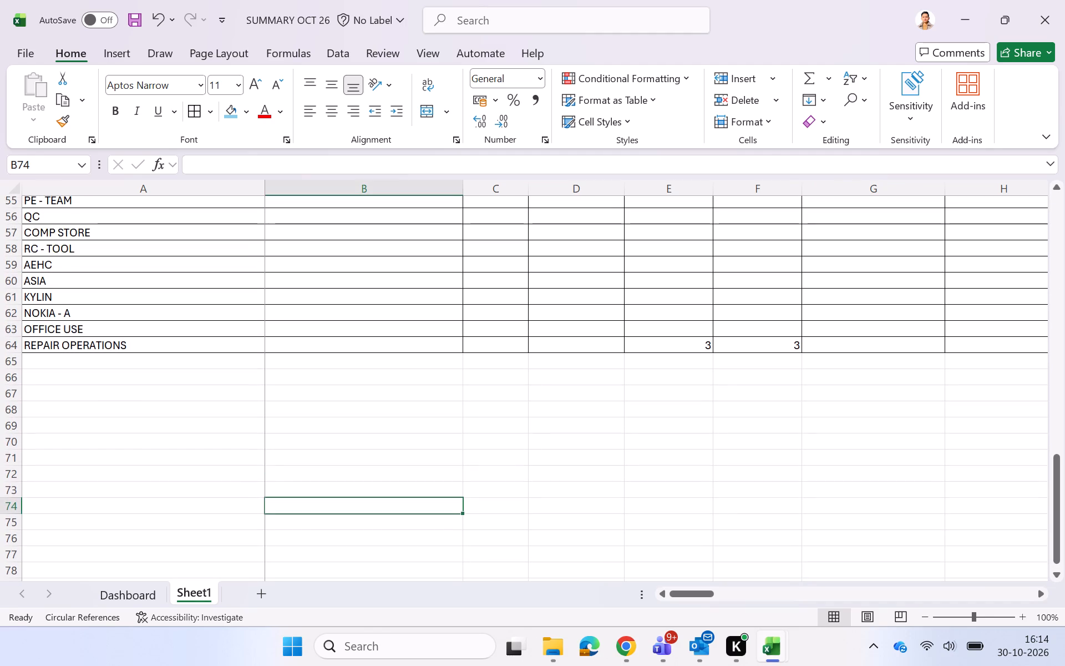
click(146, 597)
click(1034, 400)
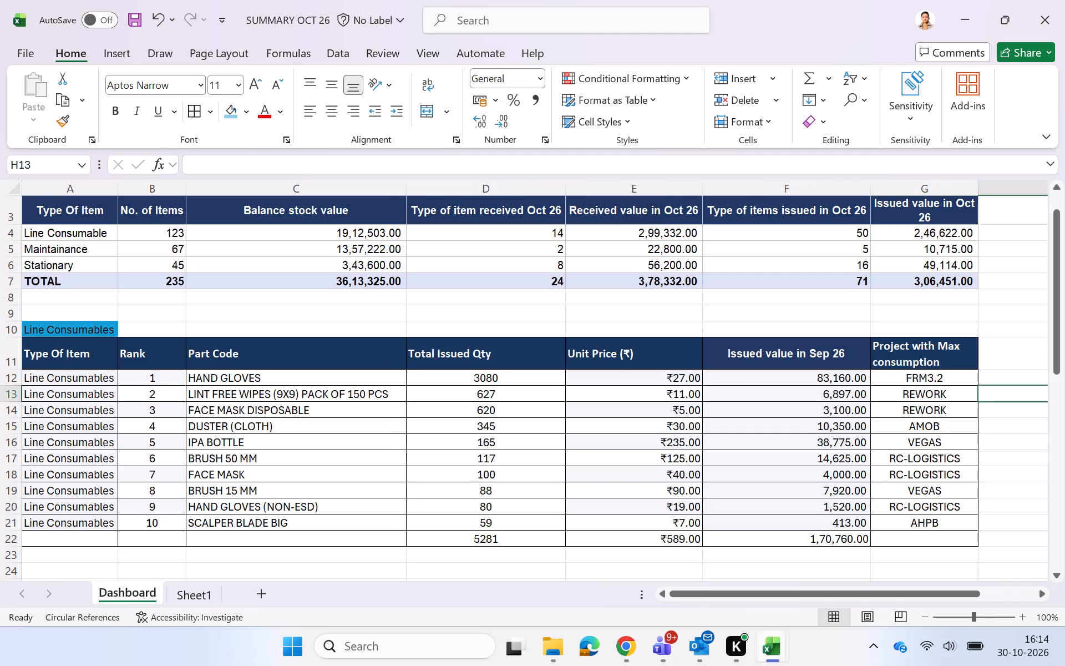
scroll(1034, 400, down, 1)
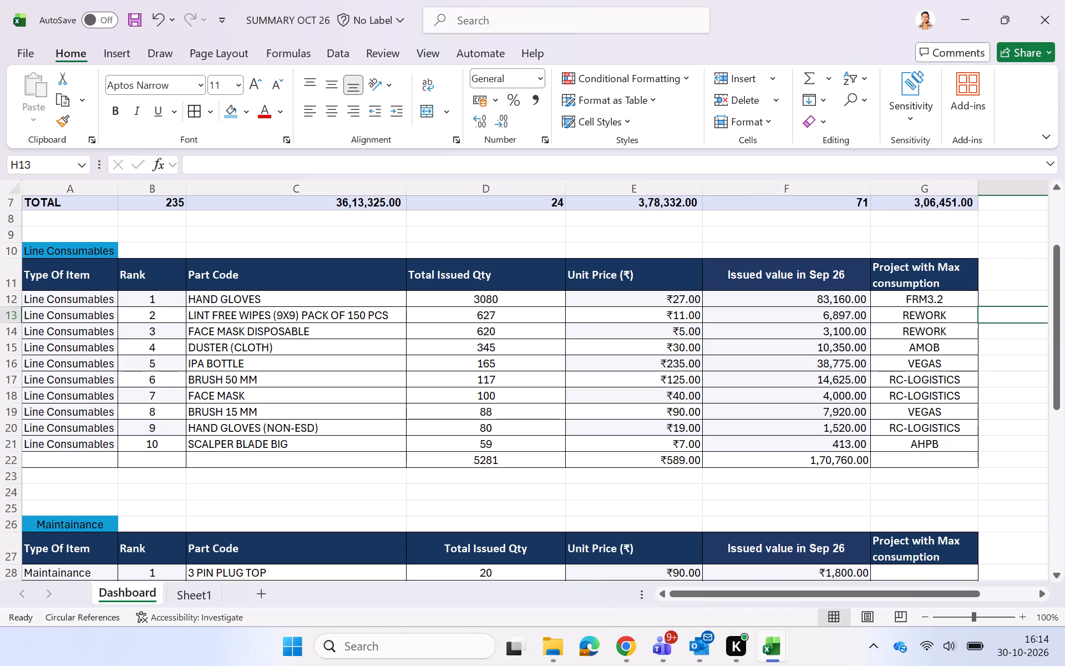
scroll(168, 416, down, 1)
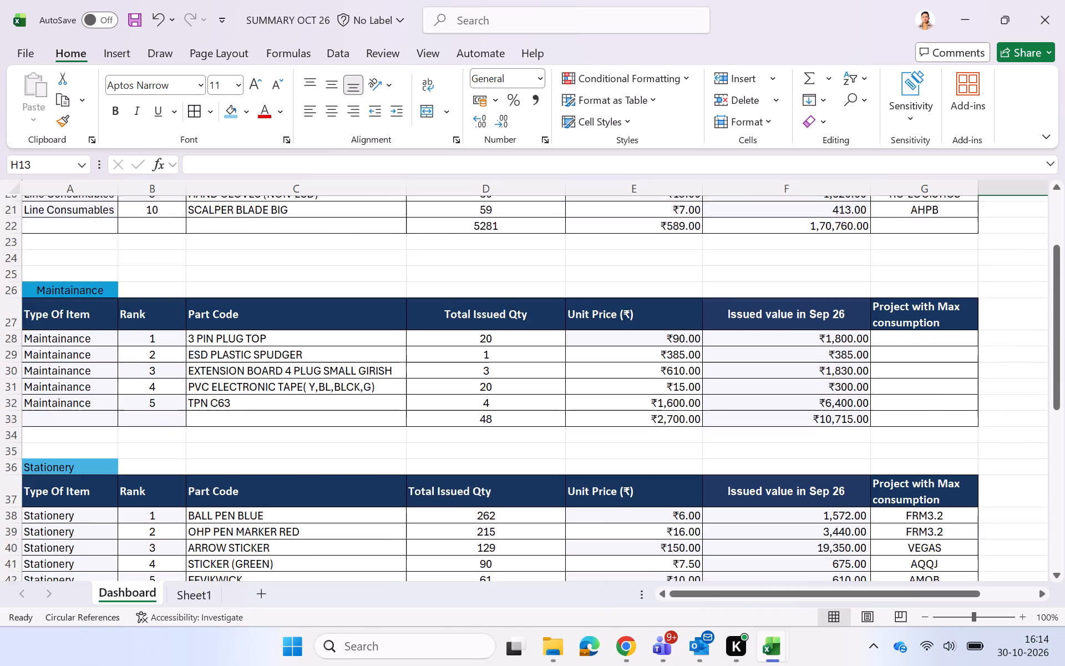
scroll(168, 416, down, 2)
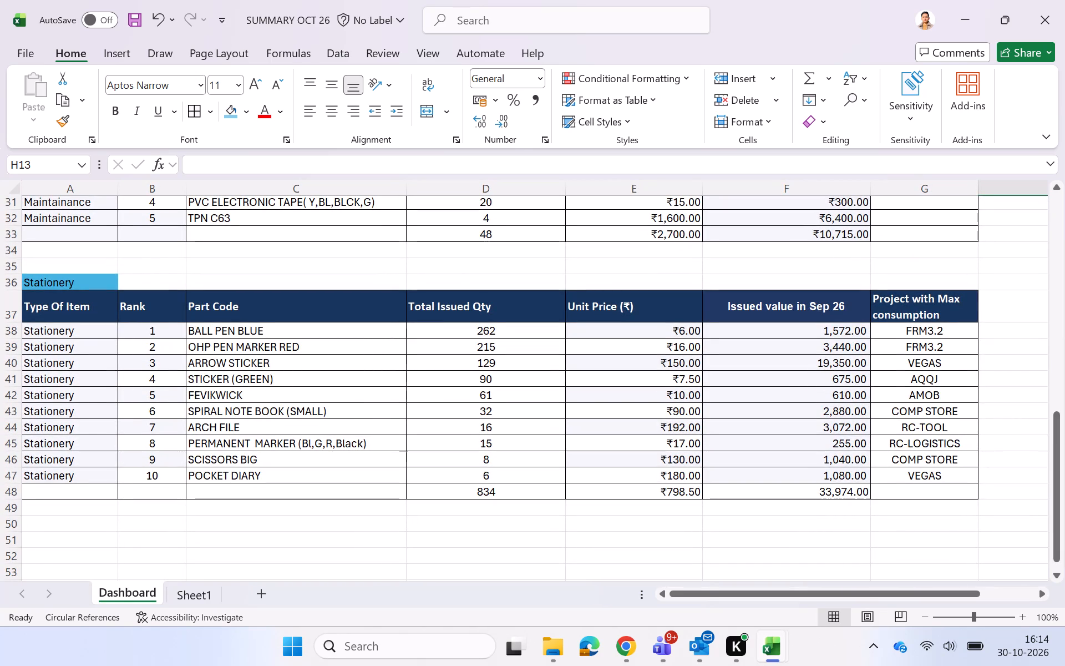
click(338, 561)
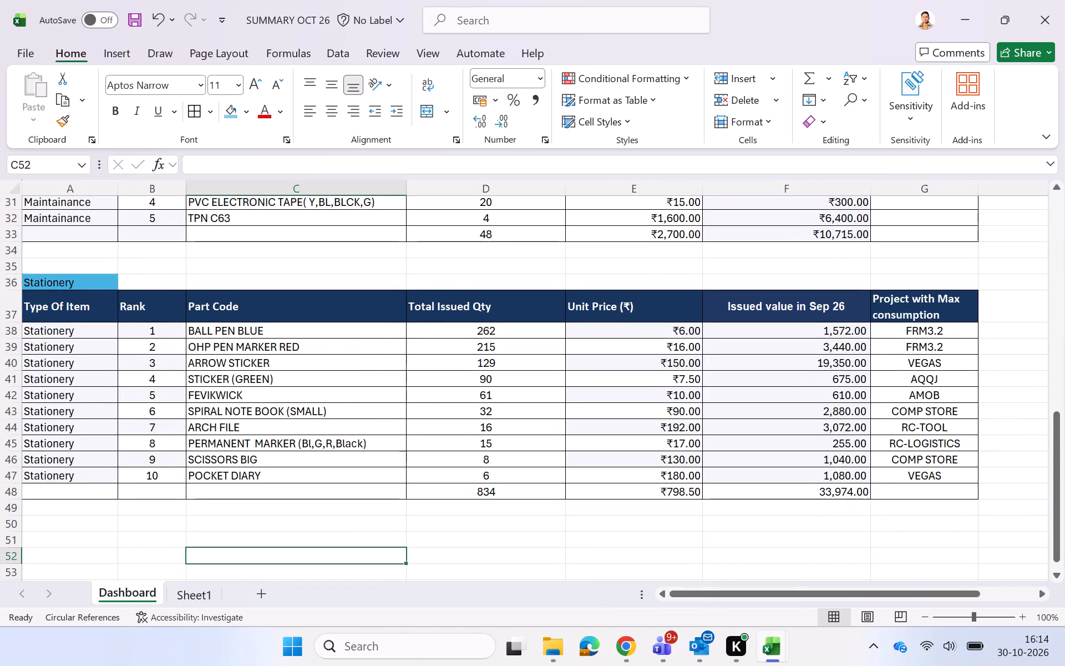
click(338, 561)
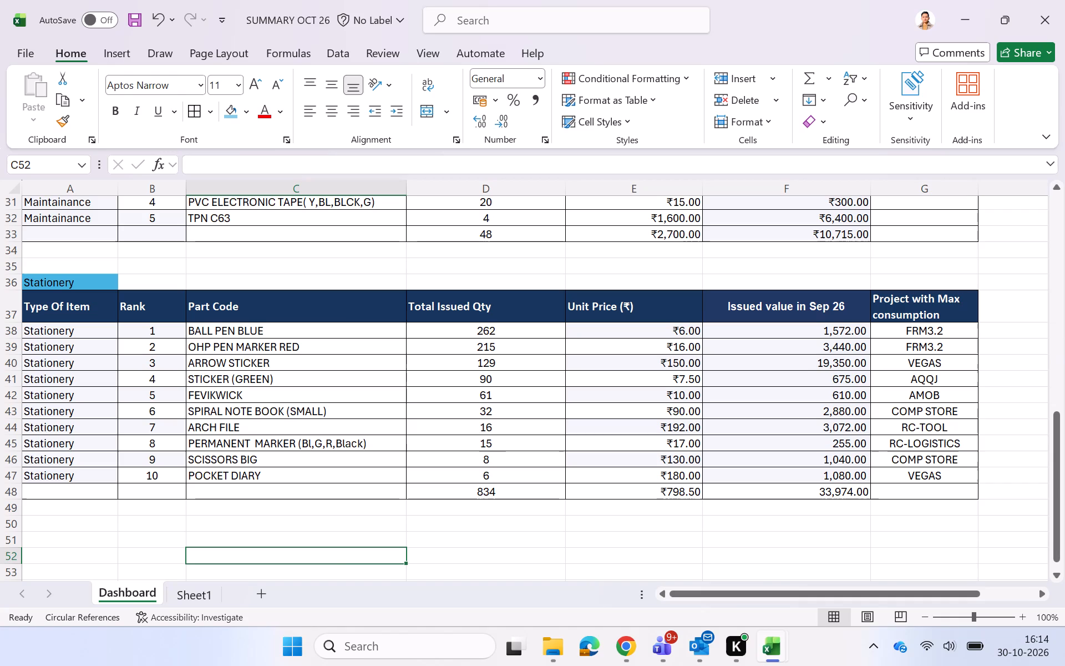
Save the SUMMARY OCT 26 workbook, accepting the references to unsaved documents.
key(ctrl+s)
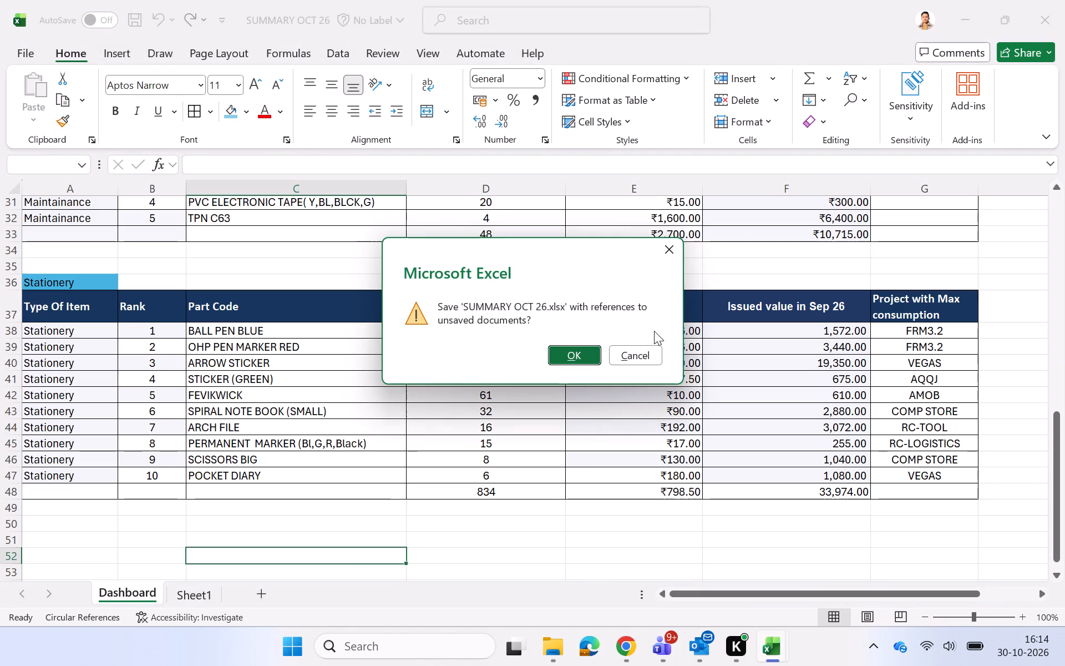
click(581, 360)
Rename Sheet1 as Calculation sheet.
double_click(210, 591)
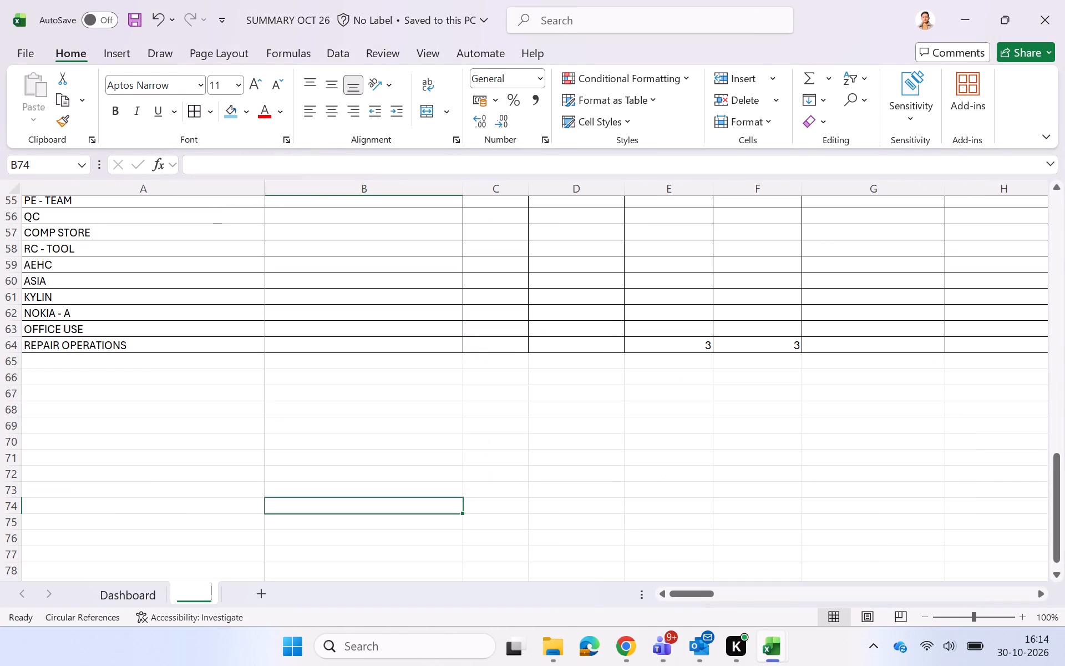
text(Calculation sheet)
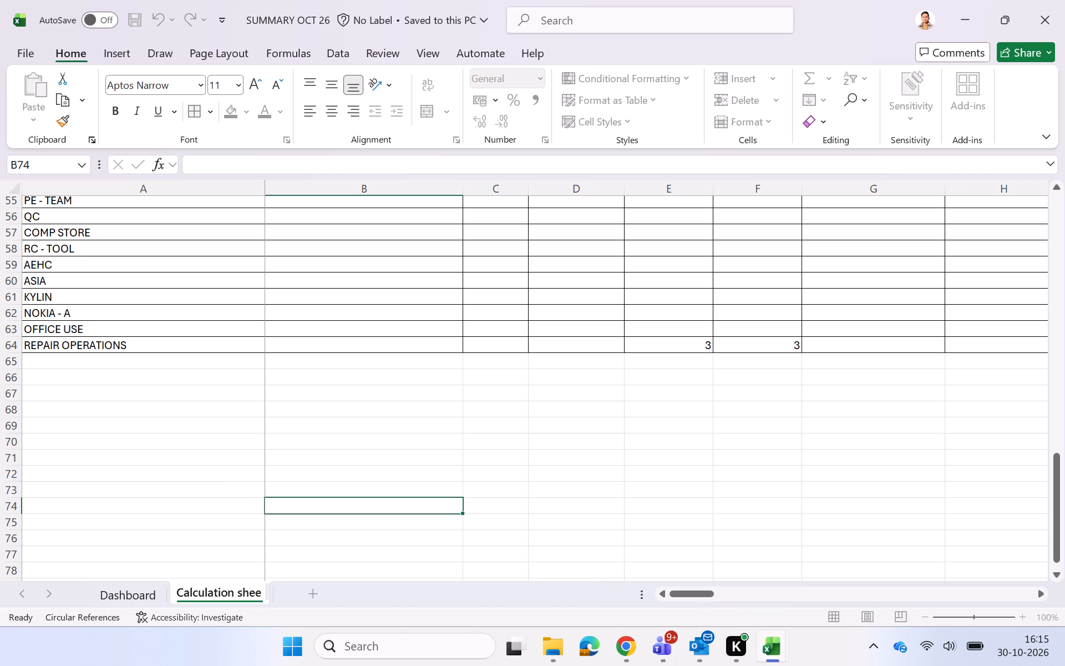
key(Return)
Review the consumption tables on Calculation sheet and the summary and item tables on Dashboard.
click(211, 492)
scroll(174, 524, up, 2)
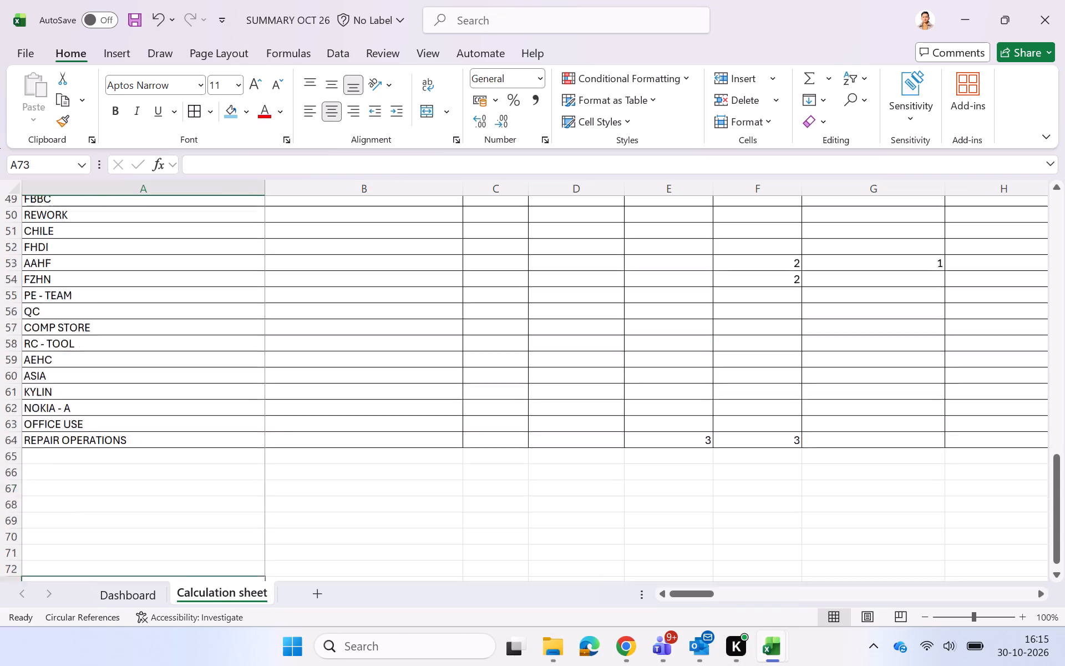
scroll(174, 524, up, 8)
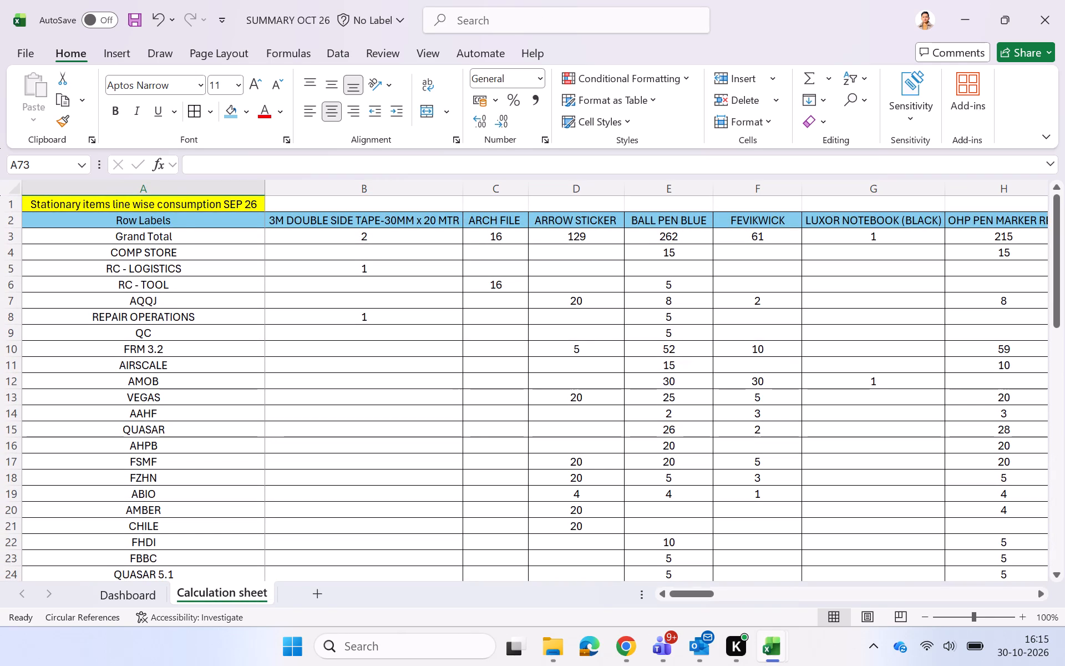
click(153, 596)
click(358, 535)
scroll(358, 535, up, 5)
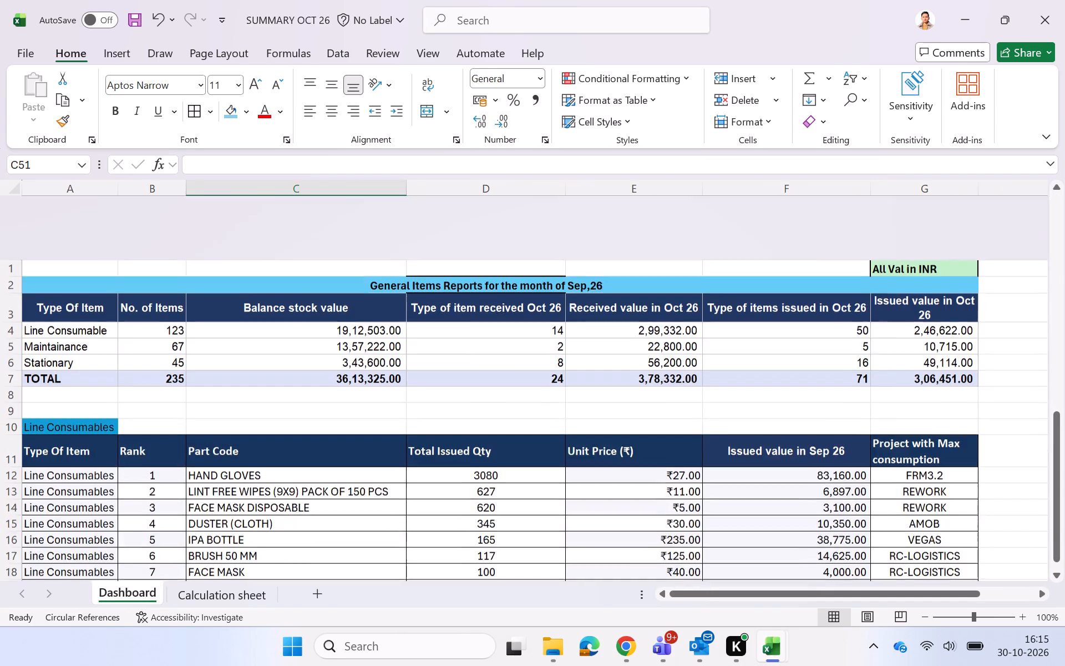
click(1011, 343)
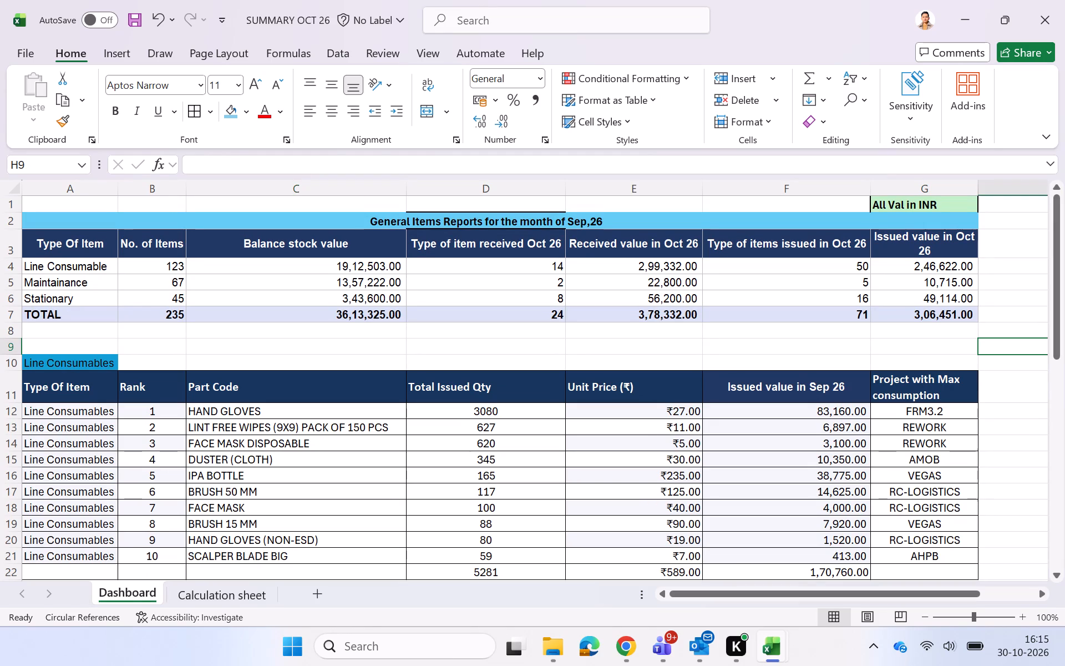
scroll(1011, 343, down, 5)
scroll(1011, 343, up, 5)
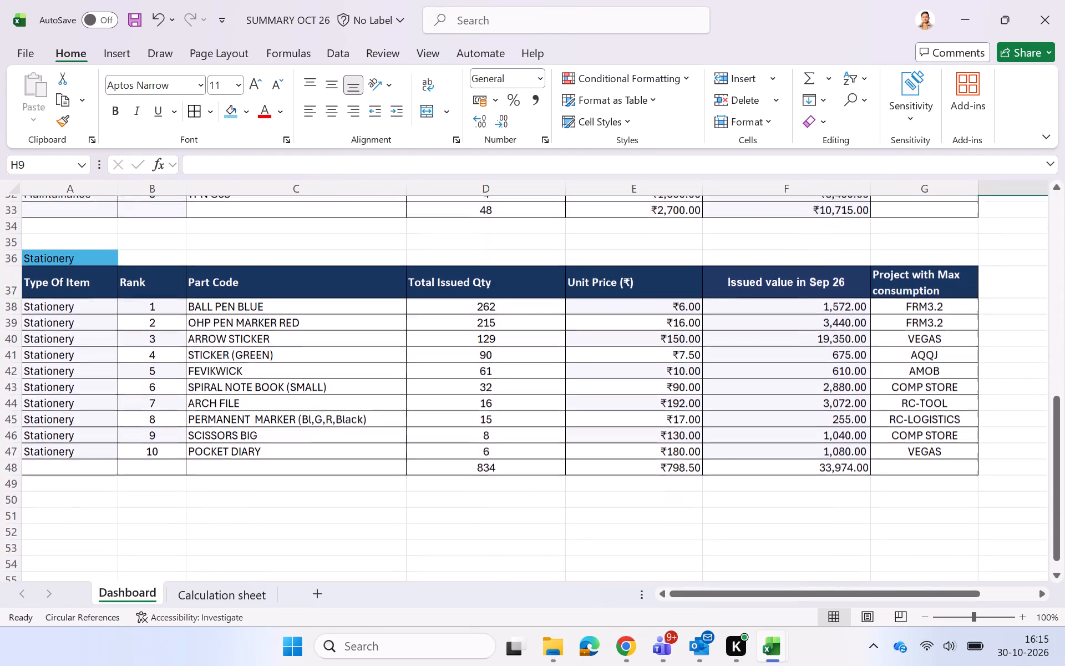
scroll(1011, 343, up, 1)
scroll(708, 367, left, 1)
scroll(911, 348, right, 7)
Insert a new blank sheet between Dashboard and Calculation sheet.
click(329, 594)
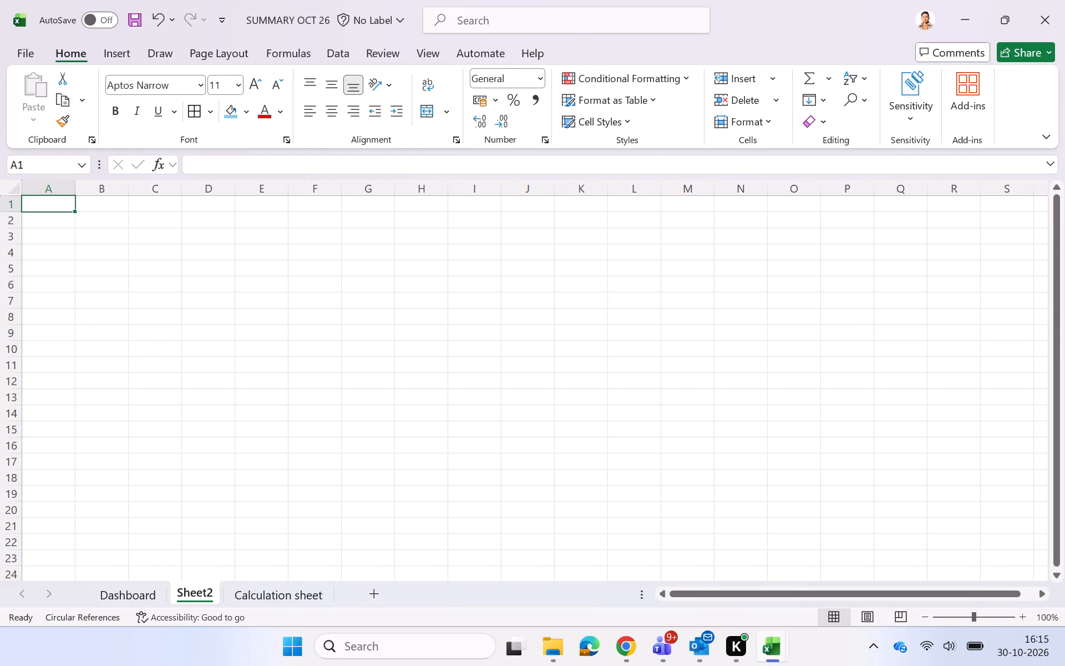
Switch to the SUMMARY SEP 26 workbook, examine the names and layout of its two summary sheets, and close it.
key(alt+Tab)
key(alt+Tab)
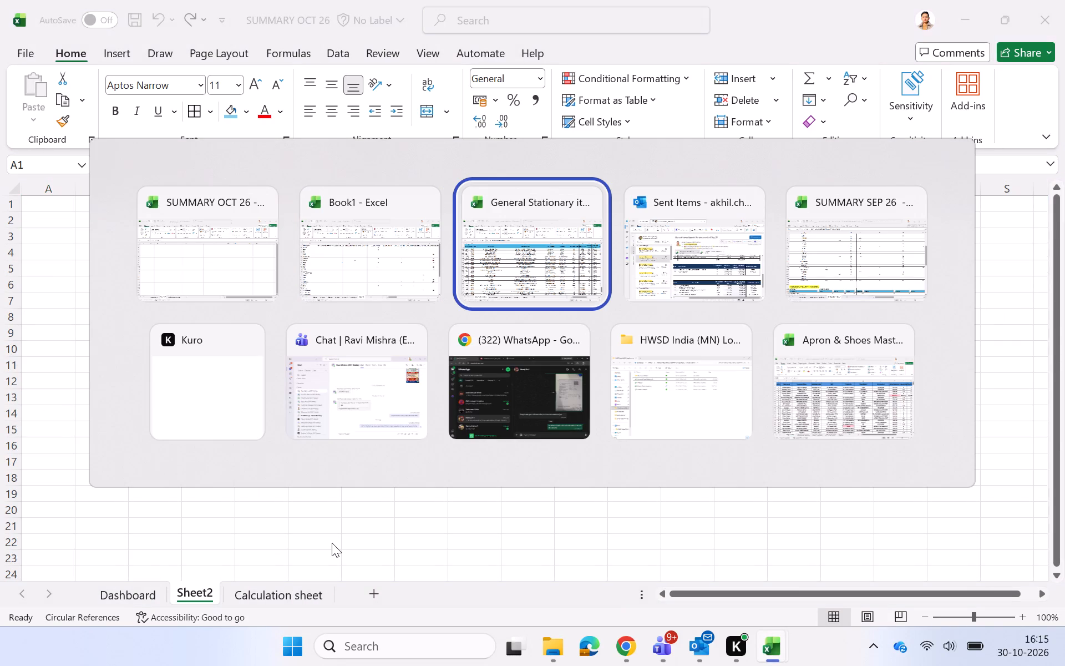
key(alt+Tab)
key(alt+Tab)
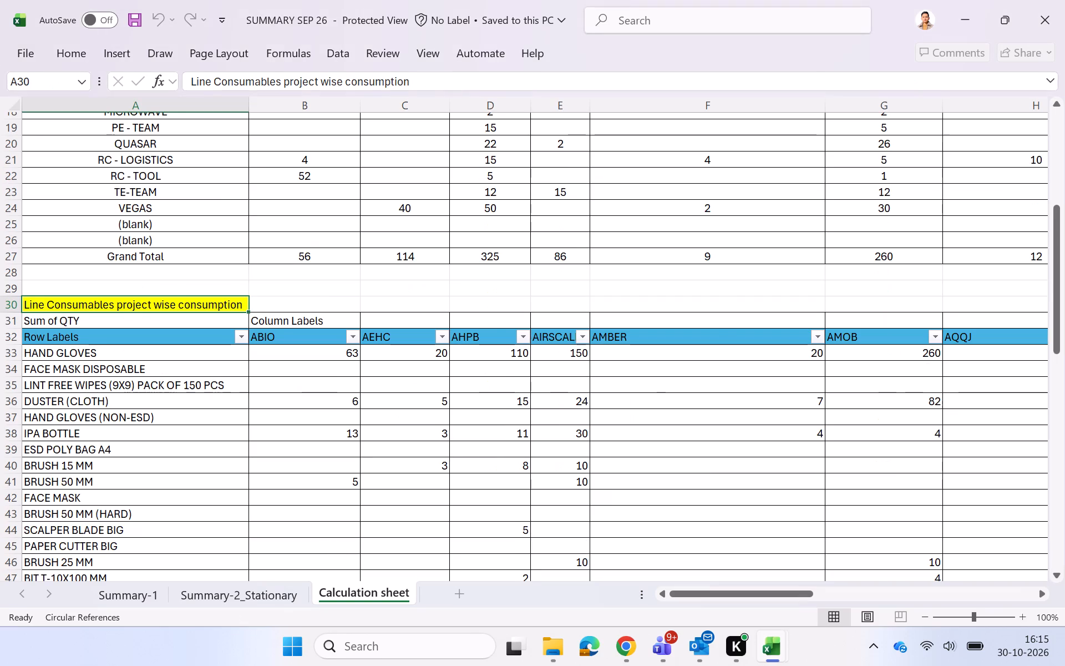
click(252, 594)
click(138, 603)
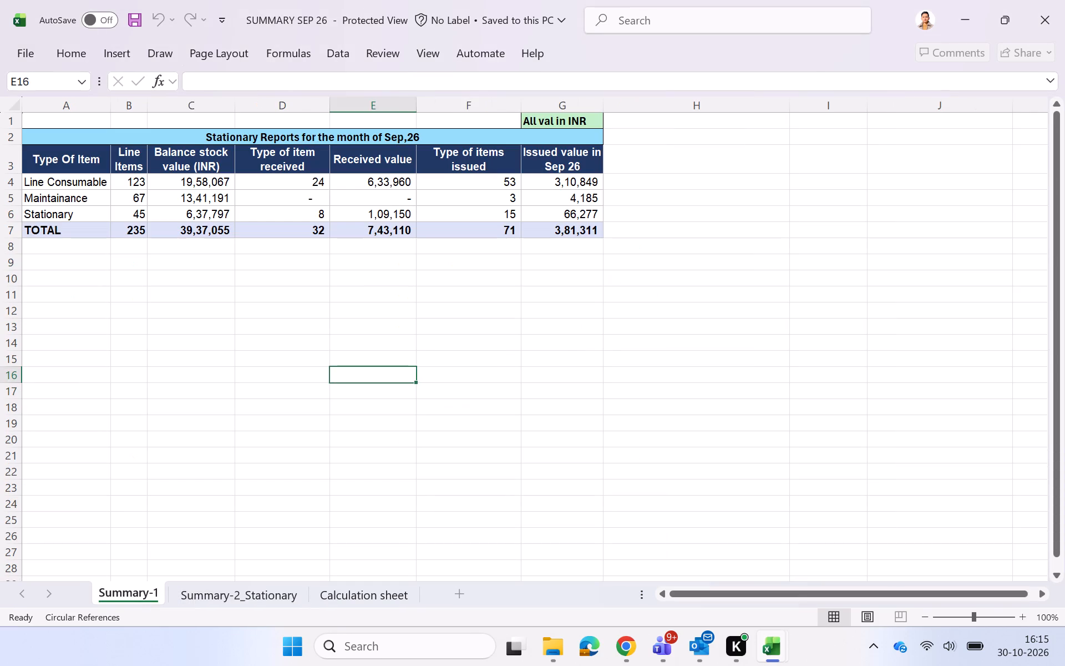
click(444, 463)
click(275, 603)
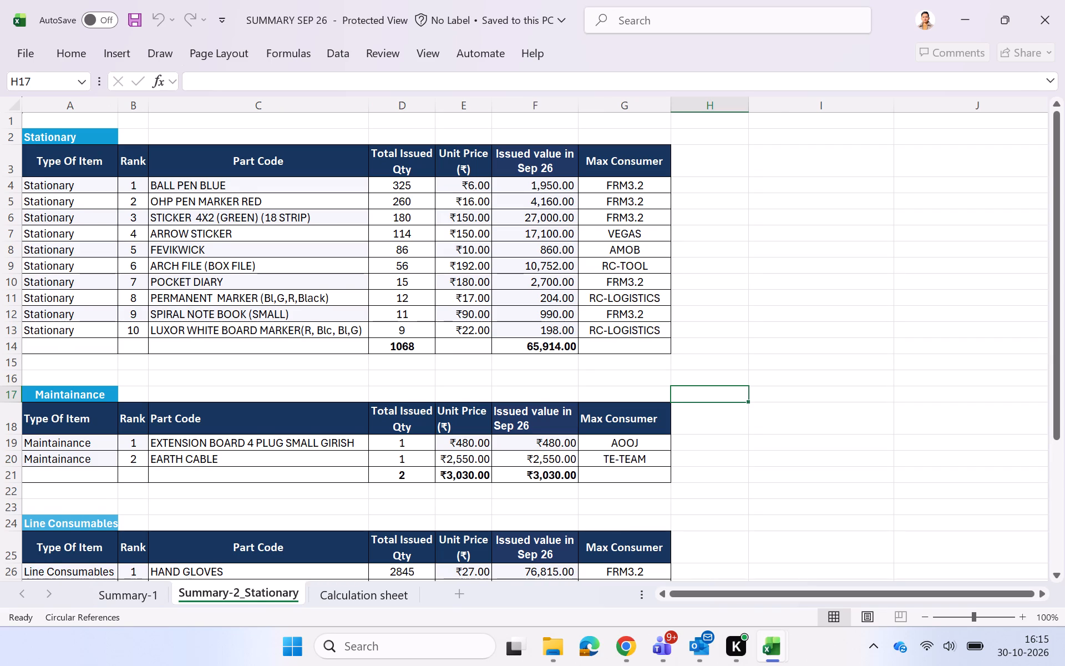
click(1064, 1)
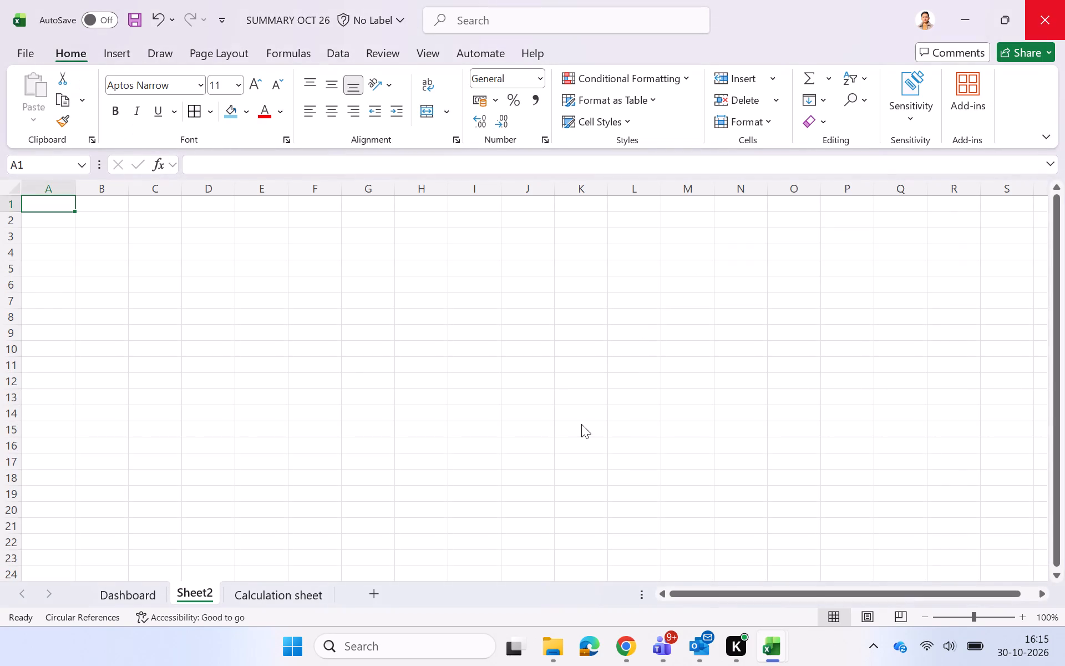
Rename the Dashboard sheet as Summary-1.
click(126, 597)
double_click(126, 597)
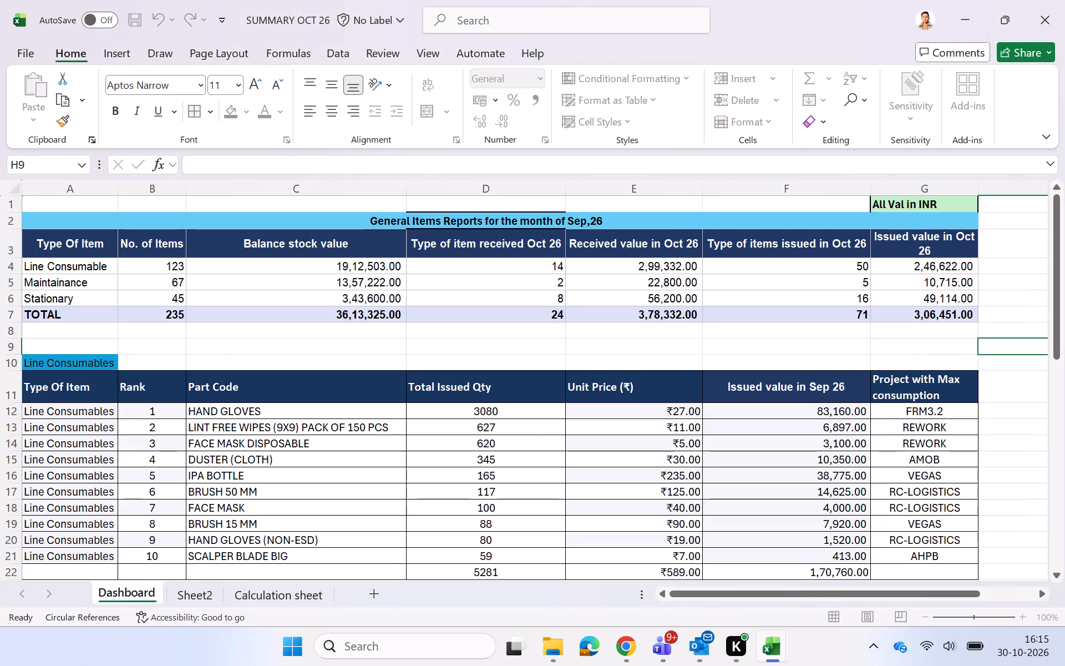
triple_click(126, 597)
text(Summary-2)
key(BackSpace)
key(1)
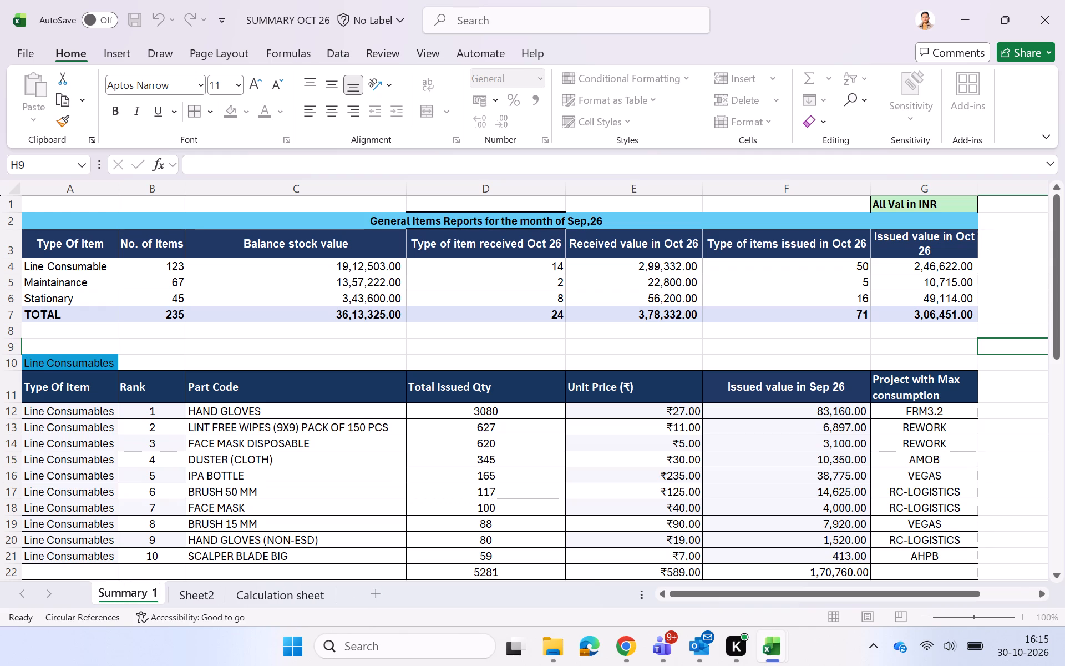
Rename the new blank Sheet2 as Summary-2 and return to the Summary-1 sheet.
double_click(197, 602)
text(Summary-2)
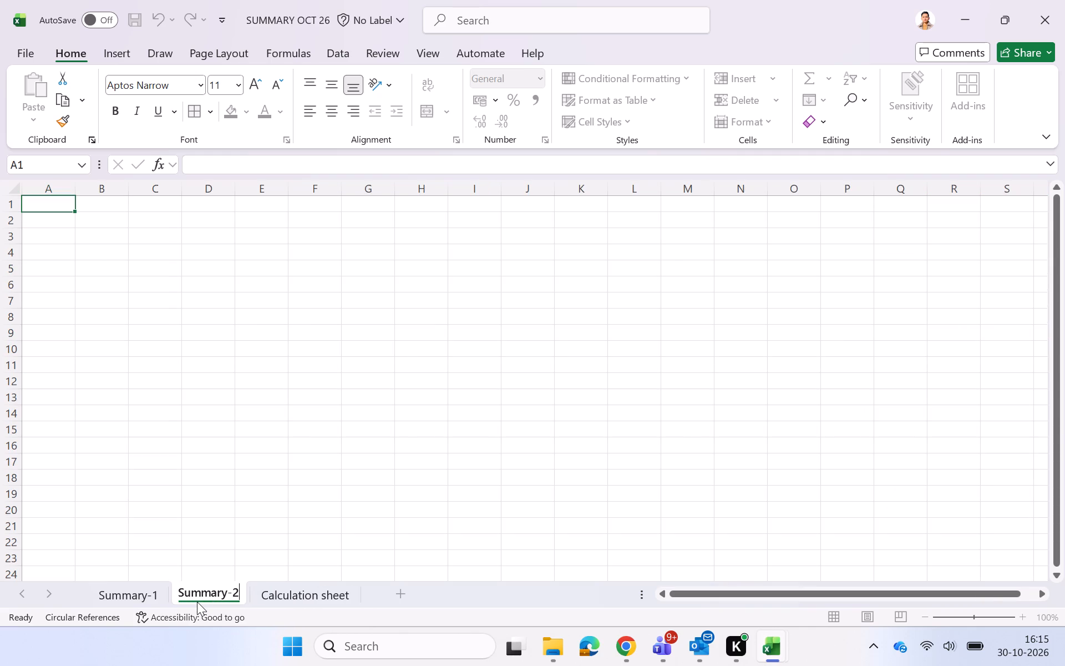
click(125, 588)
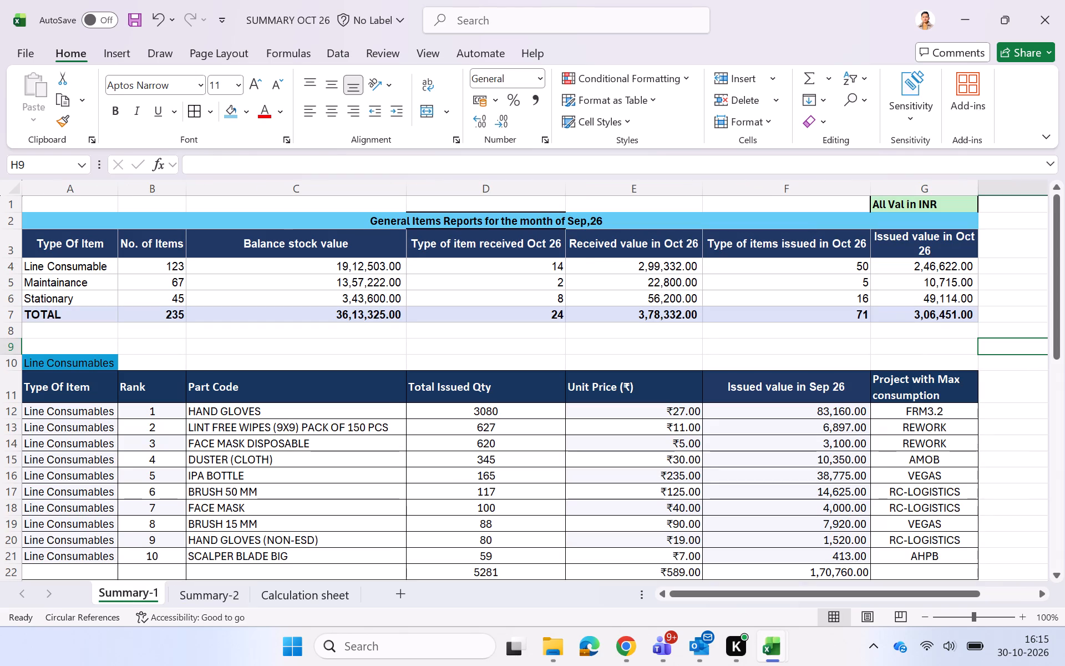
Move the Line Consumables table, rows 10 through 22 of Summary-1, to the Summary-2 sheet starting at A2.
click(7, 365)
key(shift+Down)
key(shift+Down)
key(shift+Down)
key(shift+Down)
key(shift+Down)
key(shift+Down)
key(shift+Down)
key(shift+Down)
key(shift+Down)
key(shift+Down)
key(shift+Down)
key(shift+Down)
key(shift+Down)
key(shift+Down)
key(shift+Down)
key(shift+Down)
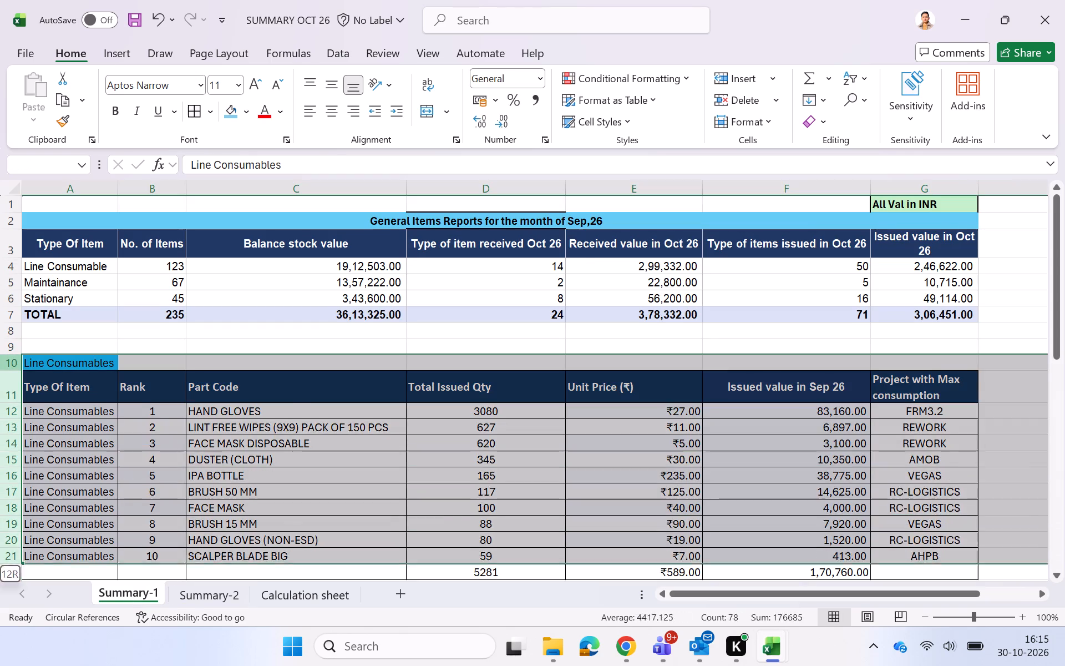
key(shift+Up)
key(shift+Up)
key(shift+Up)
key(shift+Up)
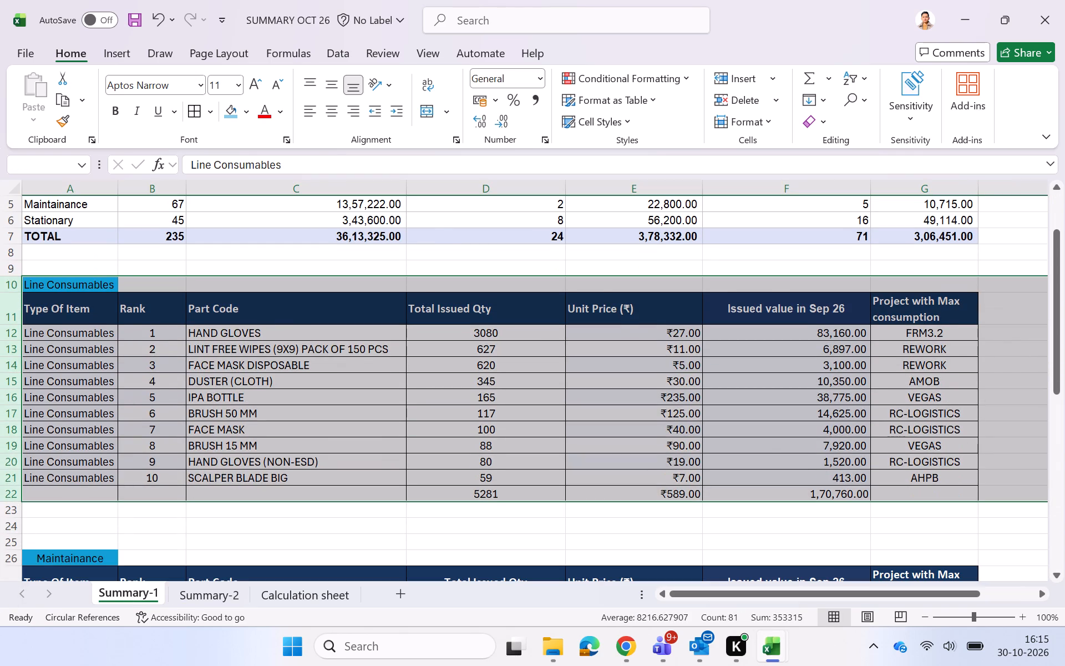
right_click(37, 380)
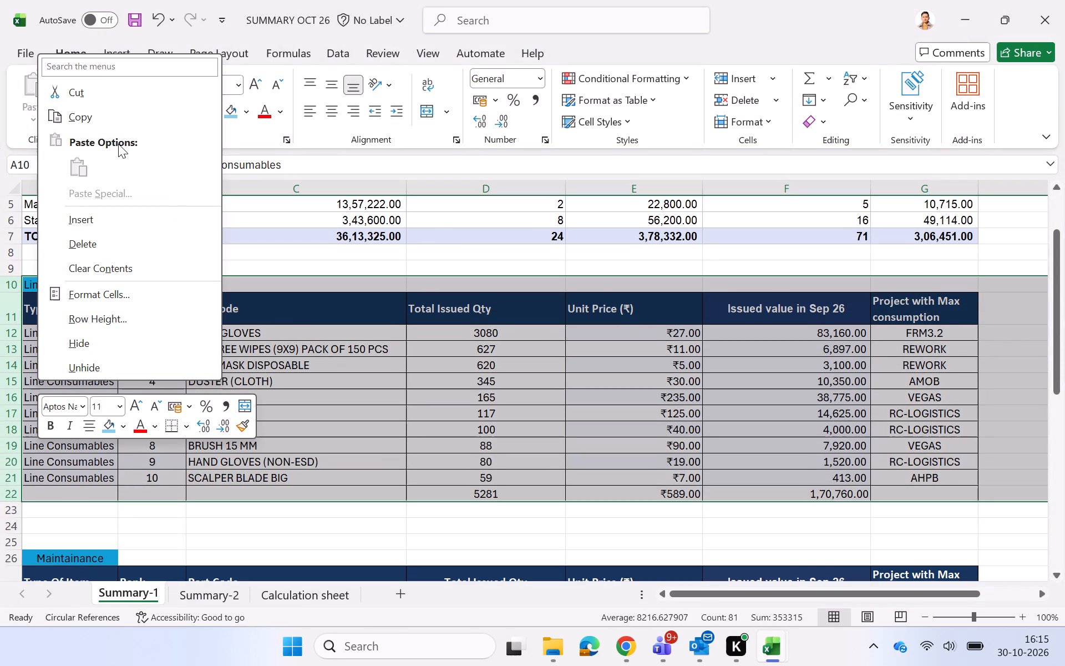
click(108, 94)
click(209, 593)
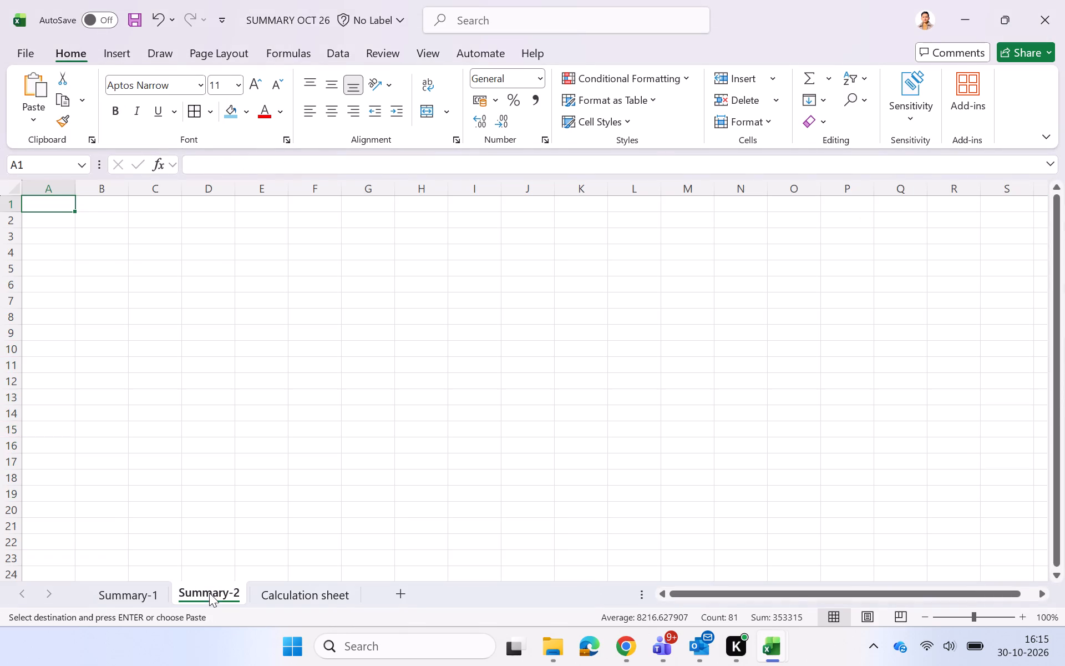
click(42, 221)
right_click(42, 221)
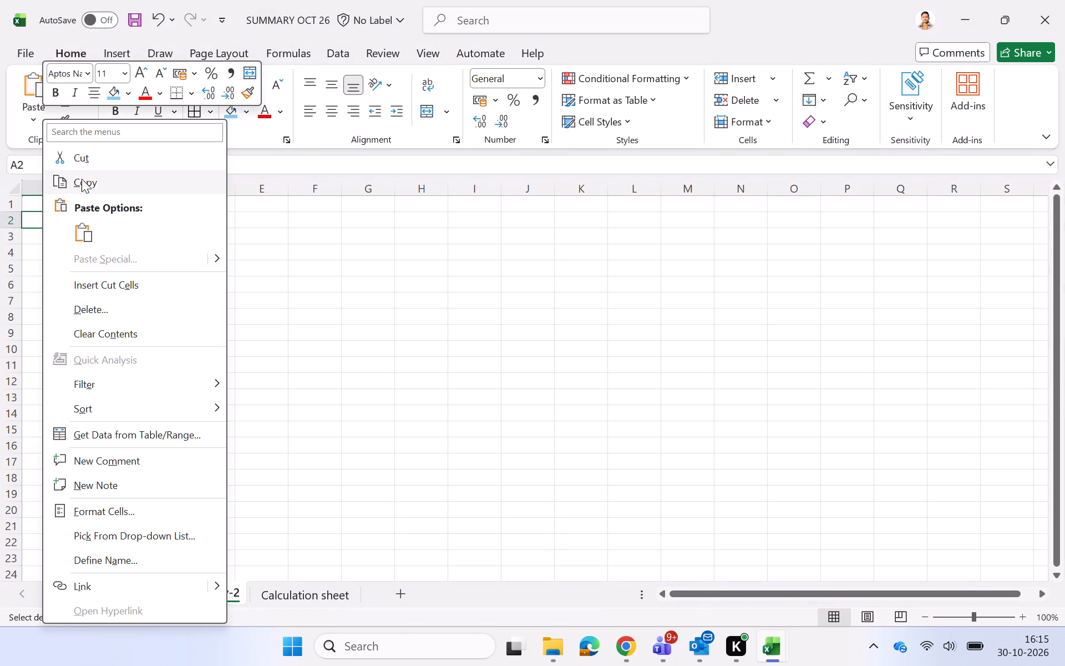
click(78, 234)
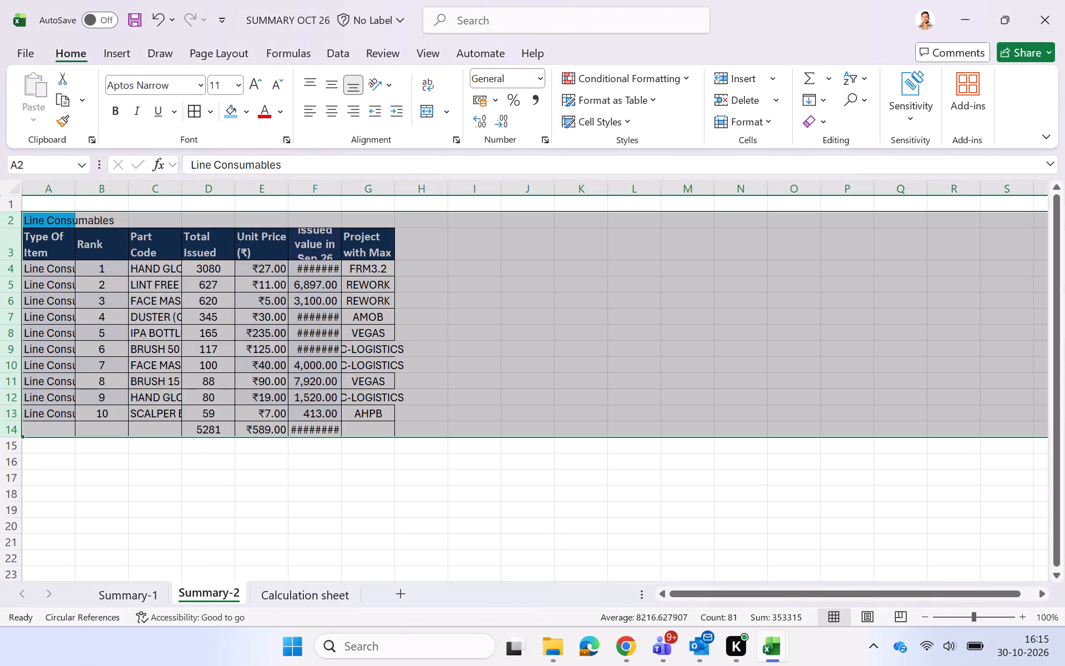
AutoFit all column widths on the Summary-2 sheet to their contents.
click(11, 186)
double_click(71, 180)
click(331, 504)
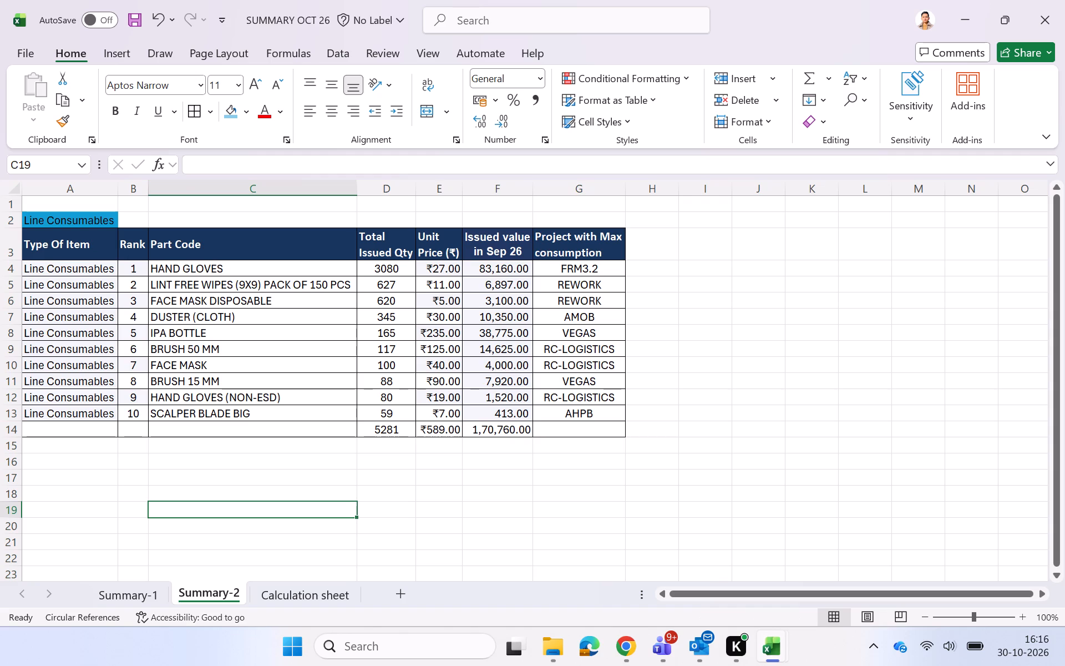
Move the Maintainance table, rows 26 through 33 of Summary-1, to the Summary-2 sheet starting at A17.
click(157, 593)
scroll(181, 443, down, 1)
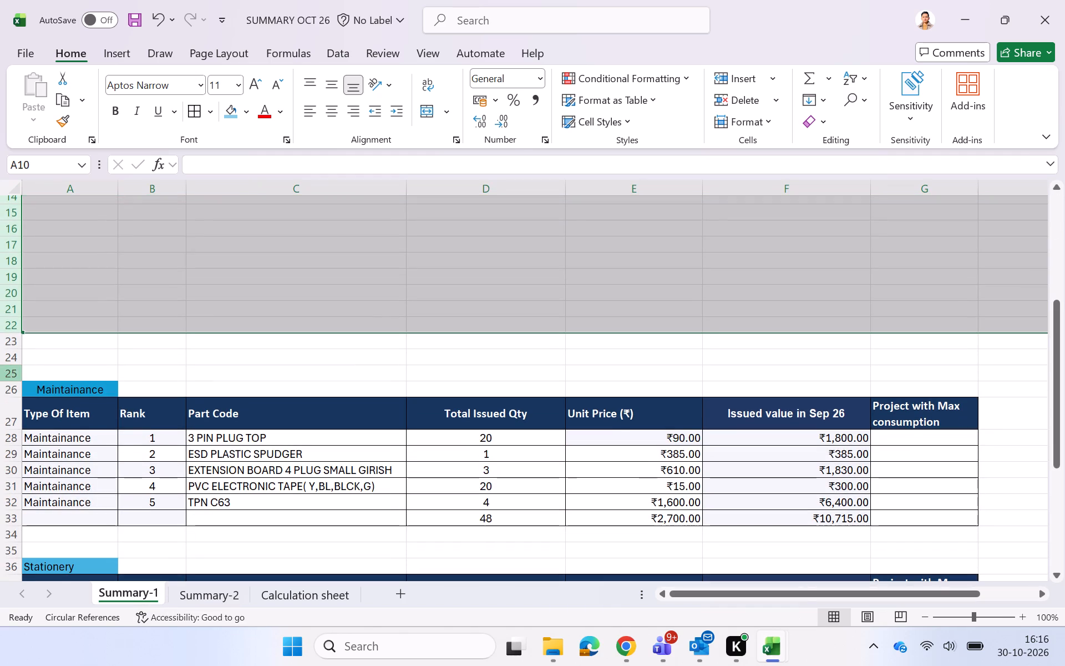
click(1, 397)
click(3, 393)
key(shift+Down)
key(shift+Down)
key(shift+Down)
key(shift+Down)
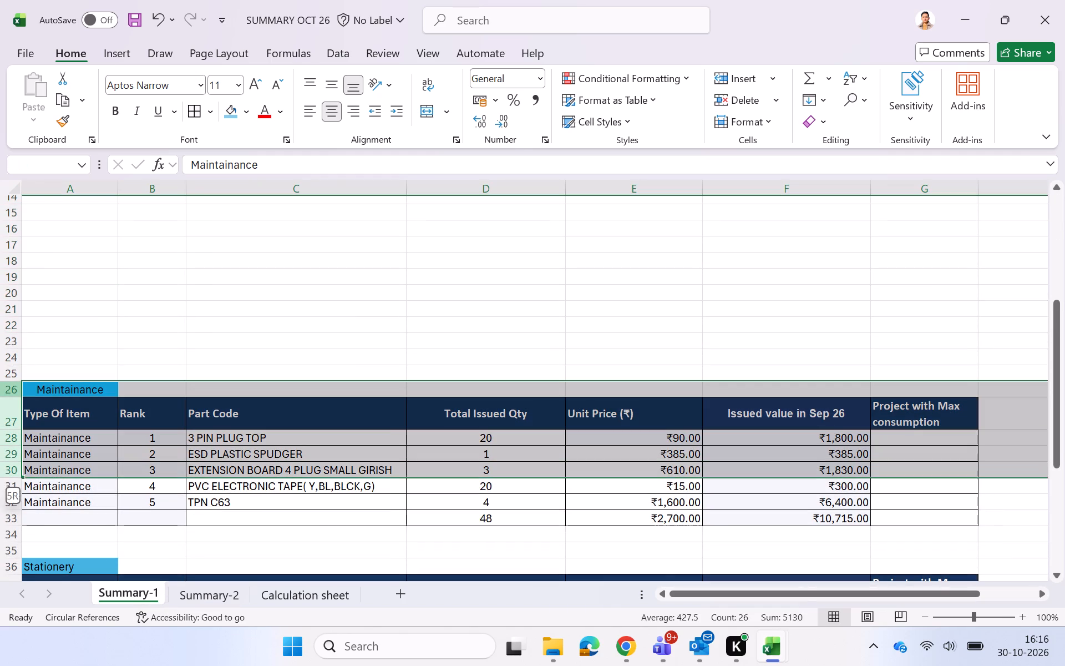
key(shift+Down)
key(shift+Down)
key(shift+Down)
right_click(3, 393)
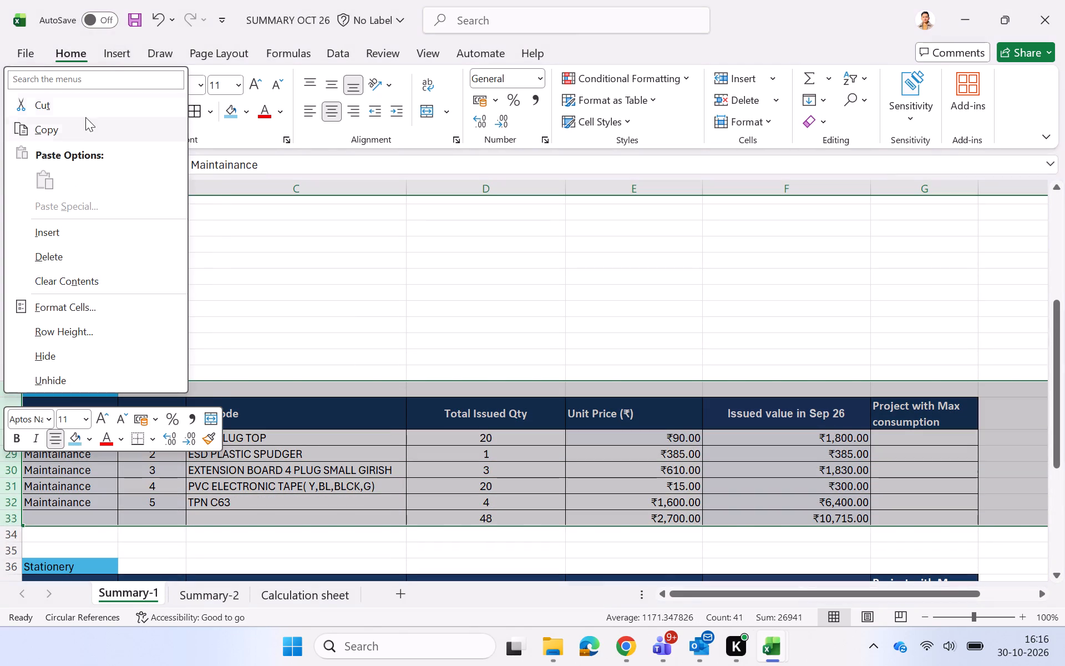
click(84, 114)
click(225, 603)
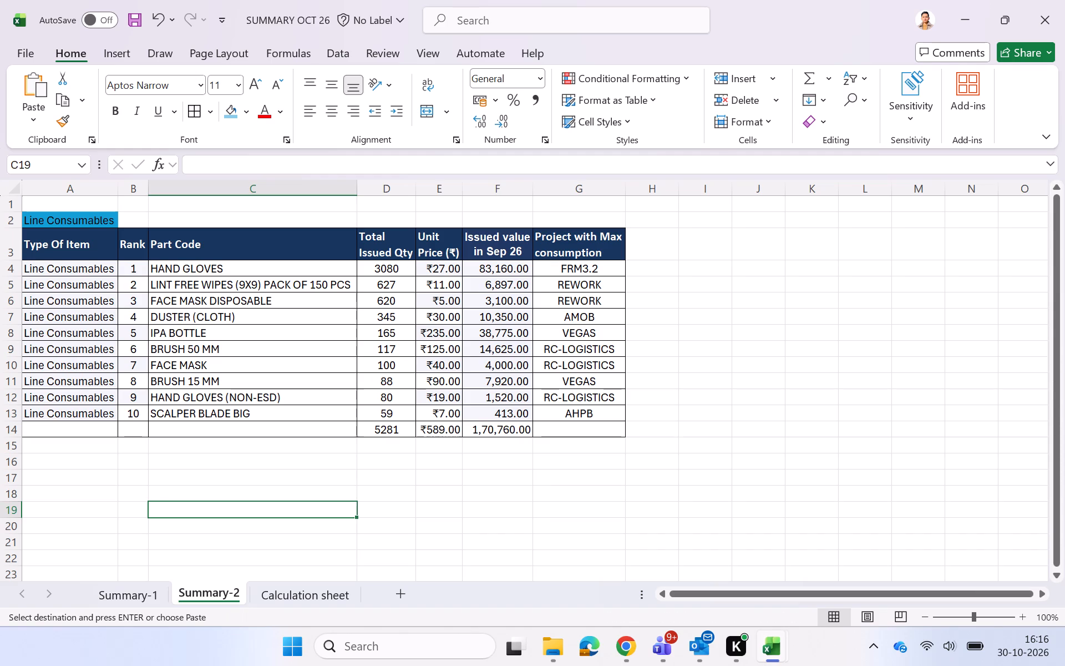
scroll(47, 463, down, 1)
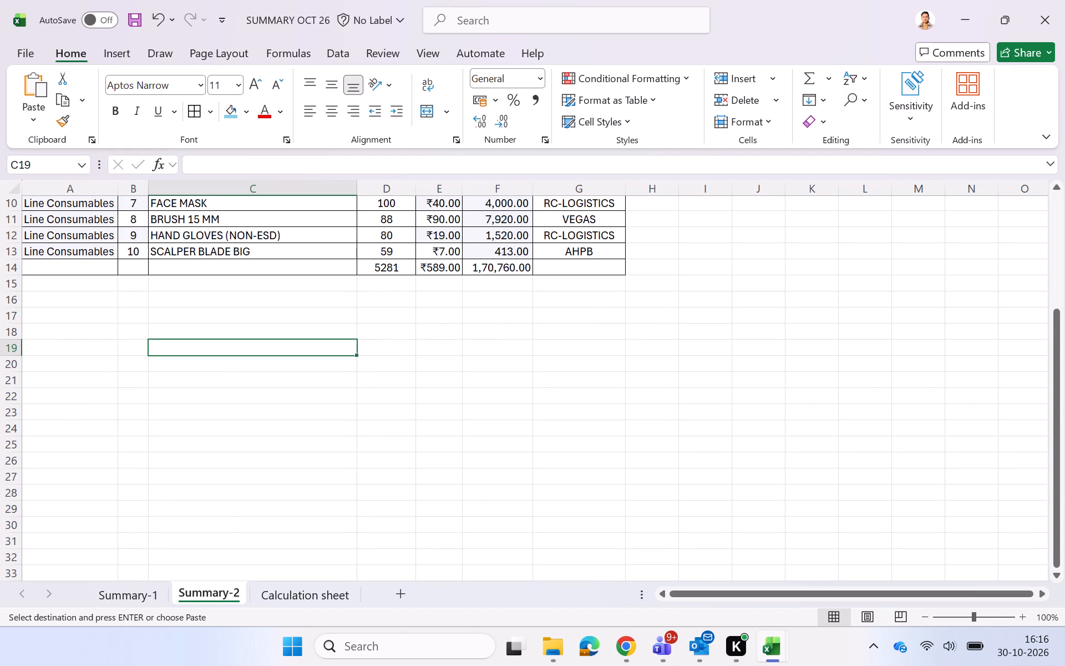
right_click(44, 315)
click(88, 218)
click(88, 222)
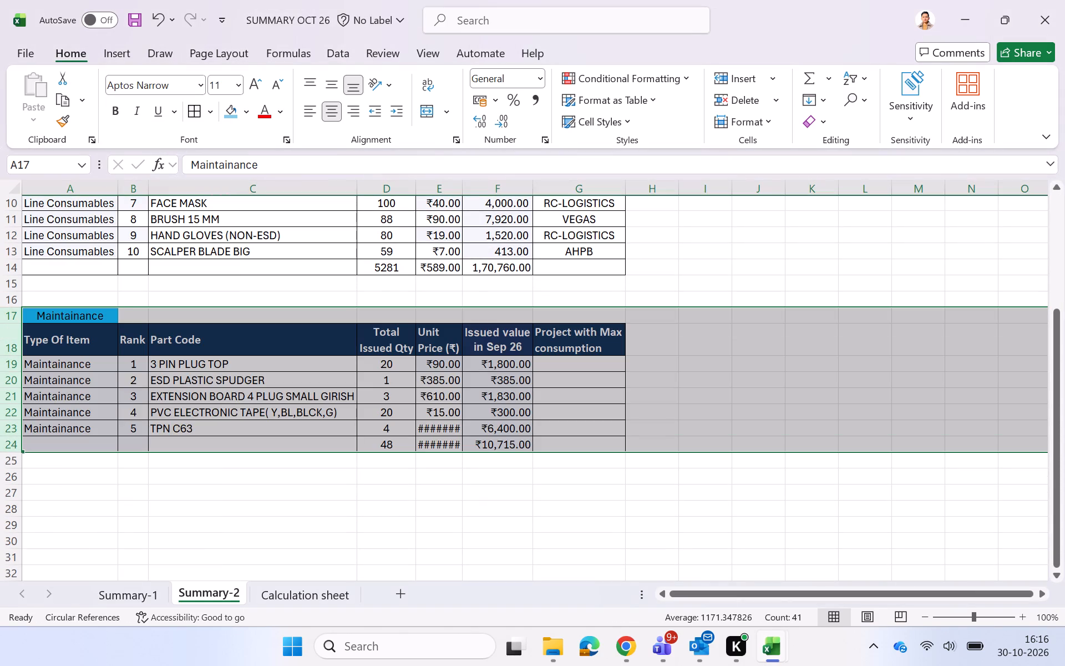
AutoFit all column widths on the Summary-2 sheet to fit the Maintainance table's contents.
scroll(131, 497, down, 1)
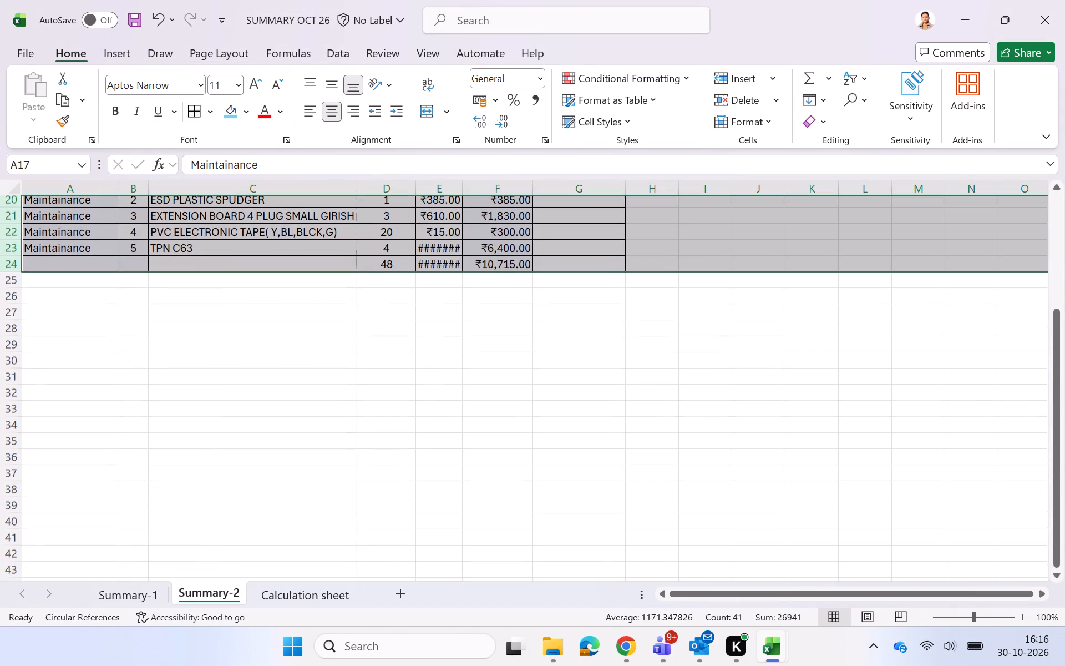
scroll(131, 497, down, 1)
scroll(131, 497, up, 2)
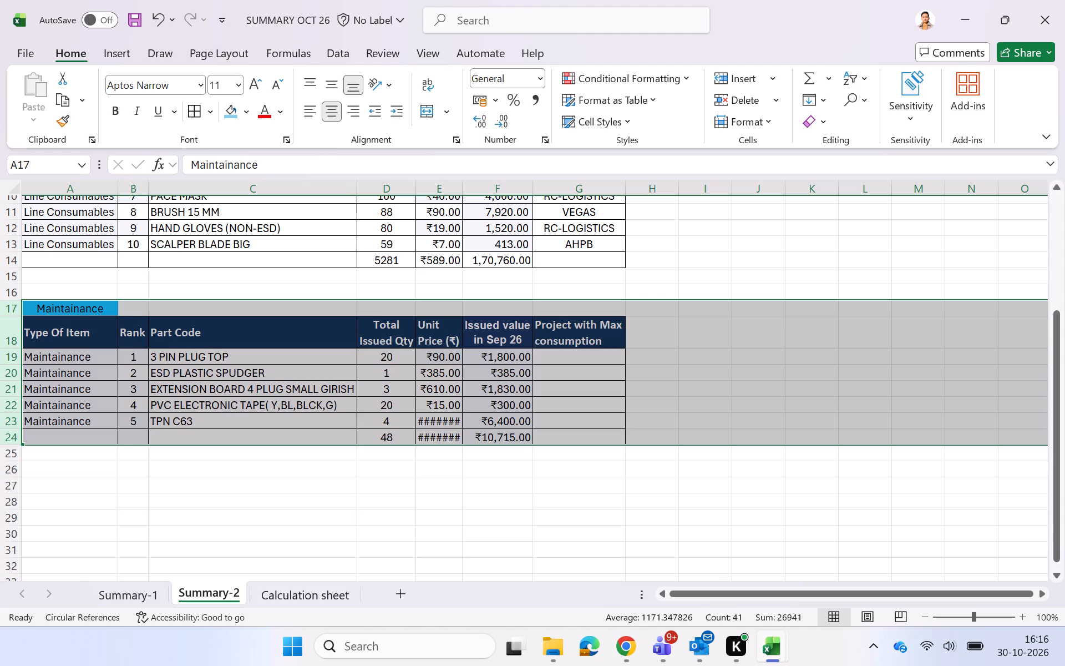
click(95, 274)
click(14, 179)
click(7, 185)
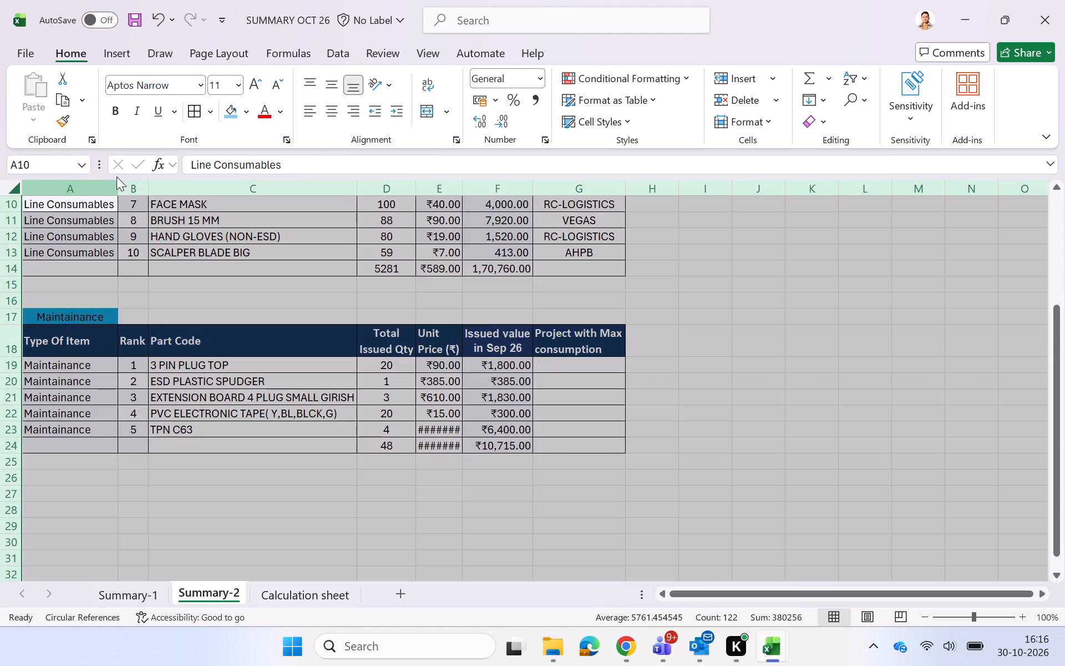
double_click(119, 185)
click(174, 481)
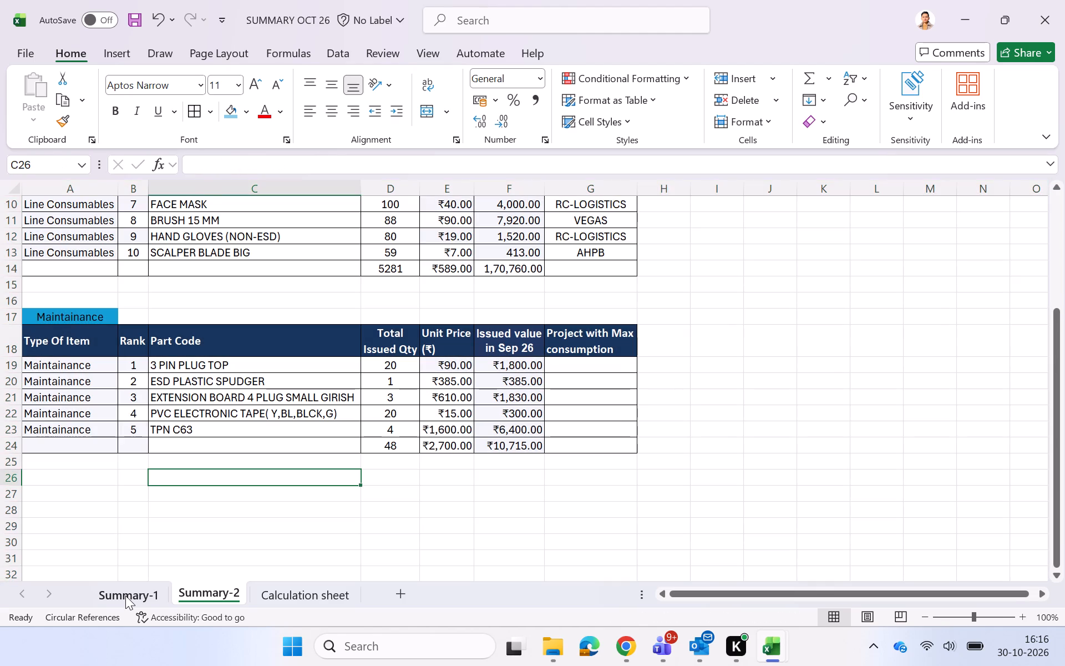
Move the Stationery table, rows 36 through 48 of Summary-1, to the Summary-2 sheet starting at A27.
click(125, 596)
scroll(154, 523, down, 3)
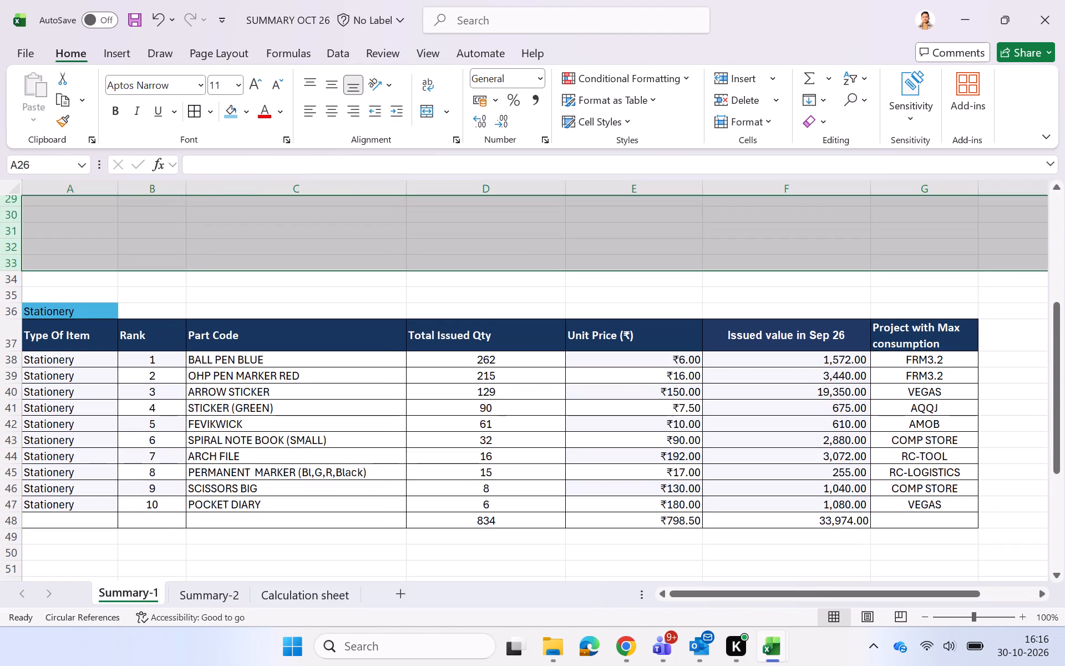
click(12, 310)
key(shift+Down)
key(shift+Down)
key(shift+Down)
key(shift+Down)
key(shift+Down)
key(shift+Down)
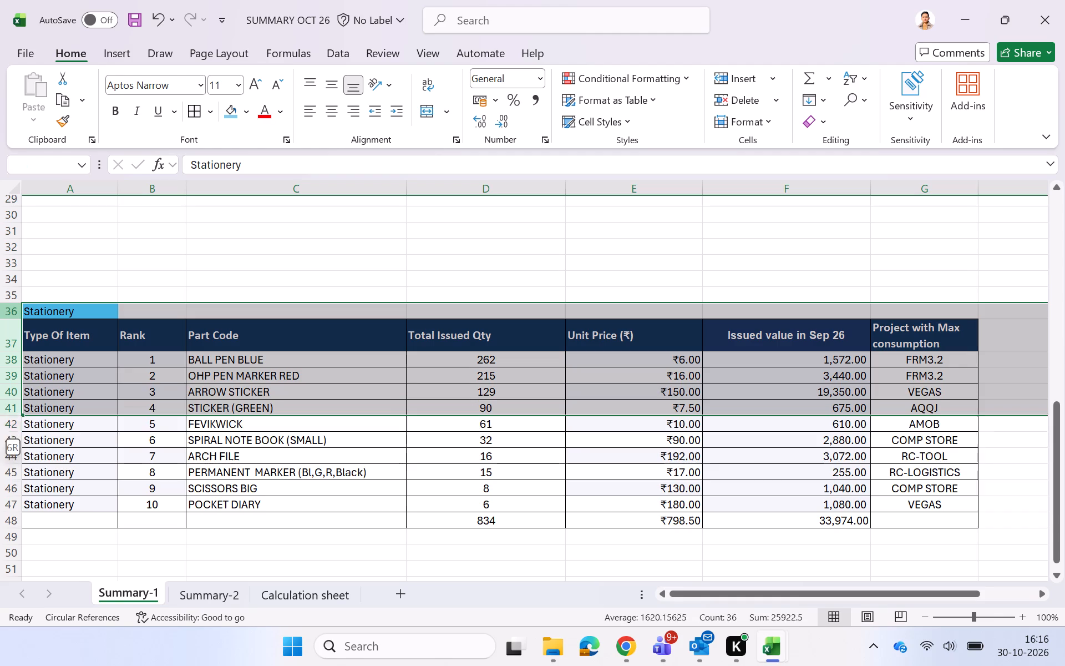
key(shift+Down)
key(shift+Down)
key(shift+Down)
key(shift+Down)
key(shift+Down)
key(shift+Down)
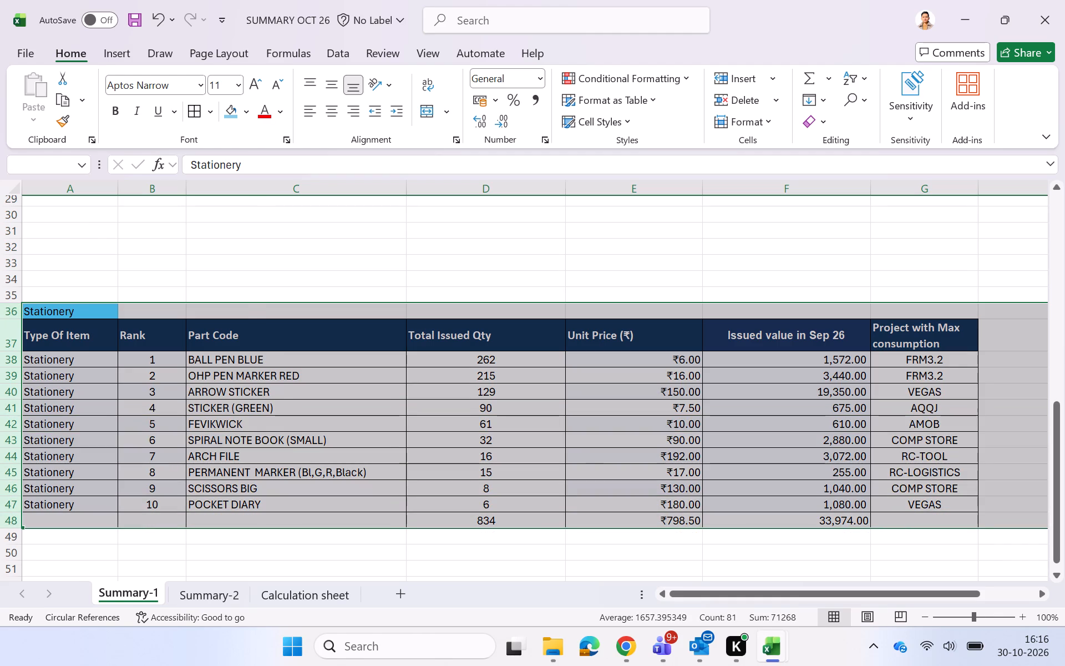
right_click(63, 344)
click(136, 50)
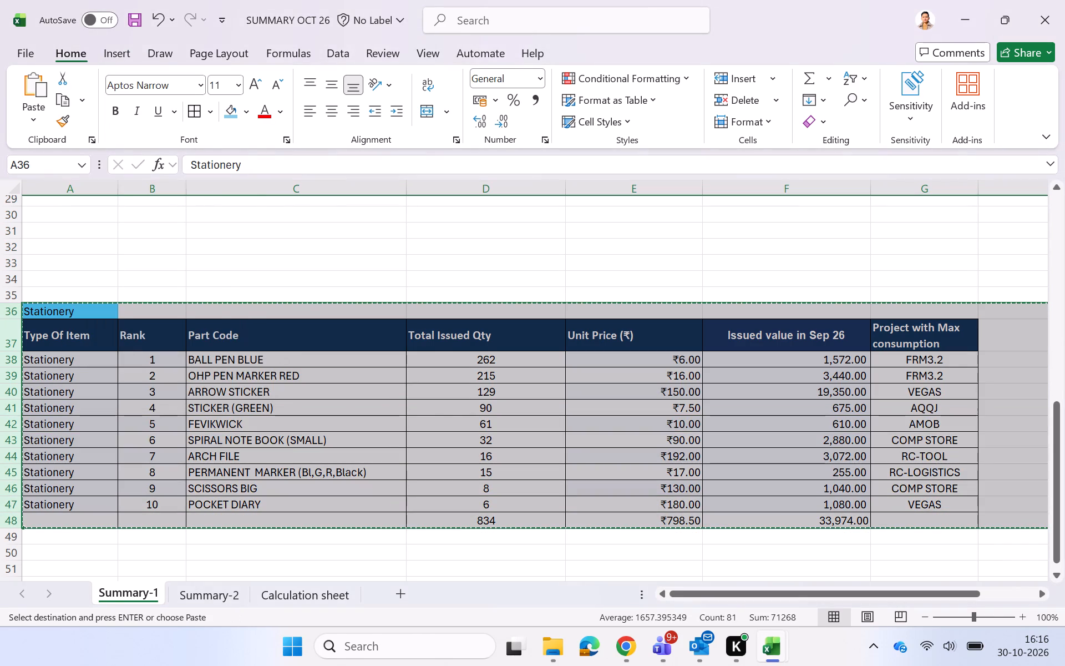
click(199, 600)
scroll(170, 413, down, 1)
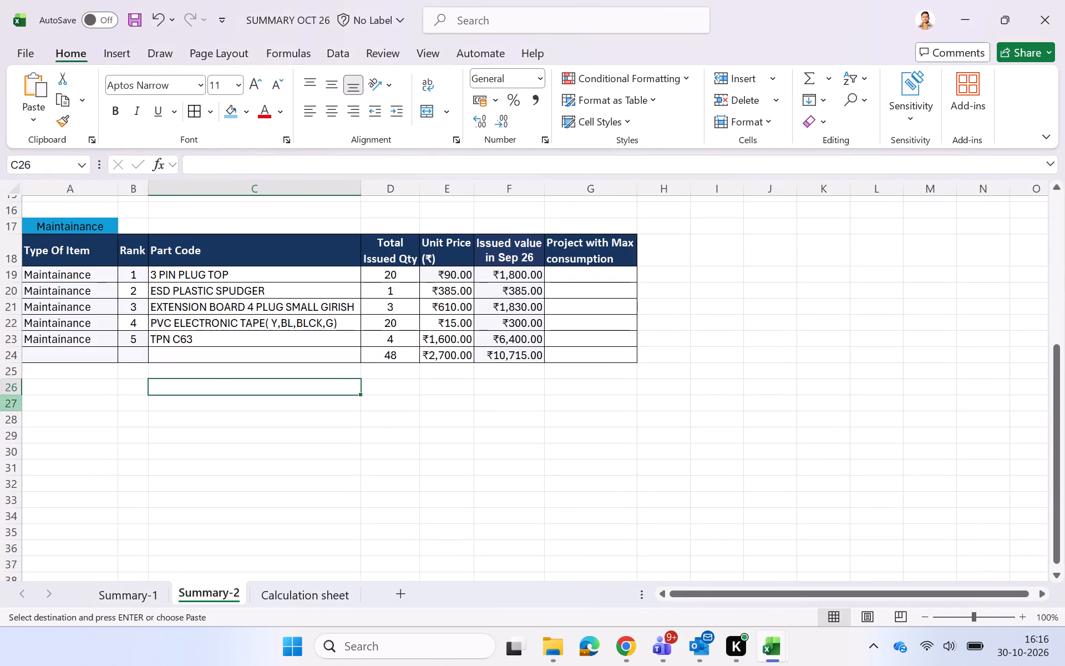
right_click(46, 402)
click(88, 233)
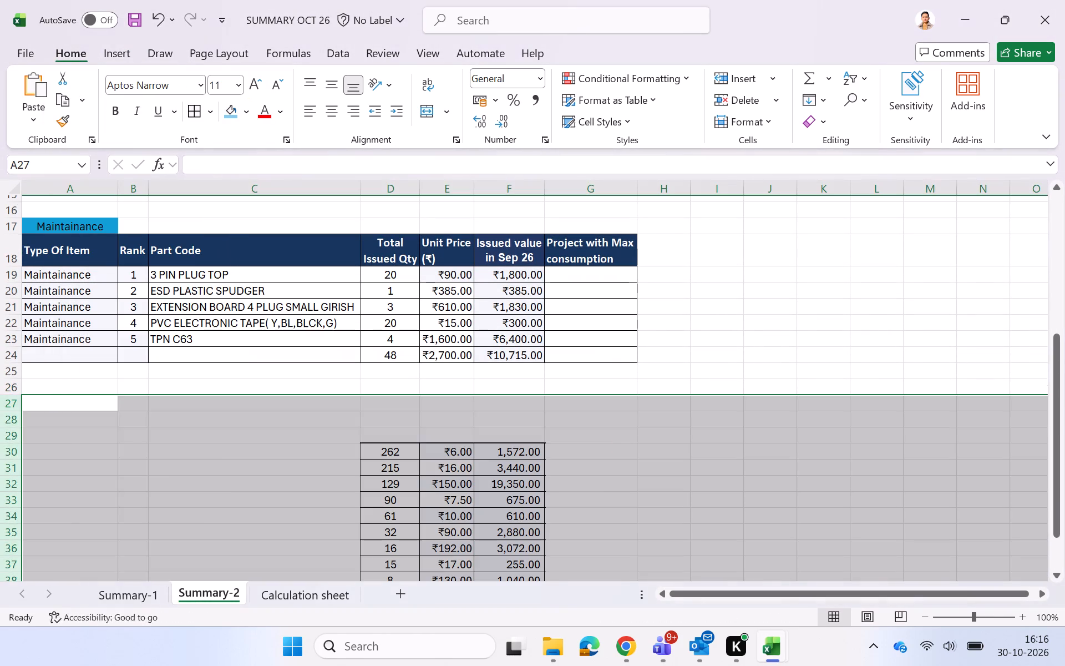
AutoFit all column widths on the Summary-2 sheet again with the Stationery table in place.
scroll(77, 390, down, 1)
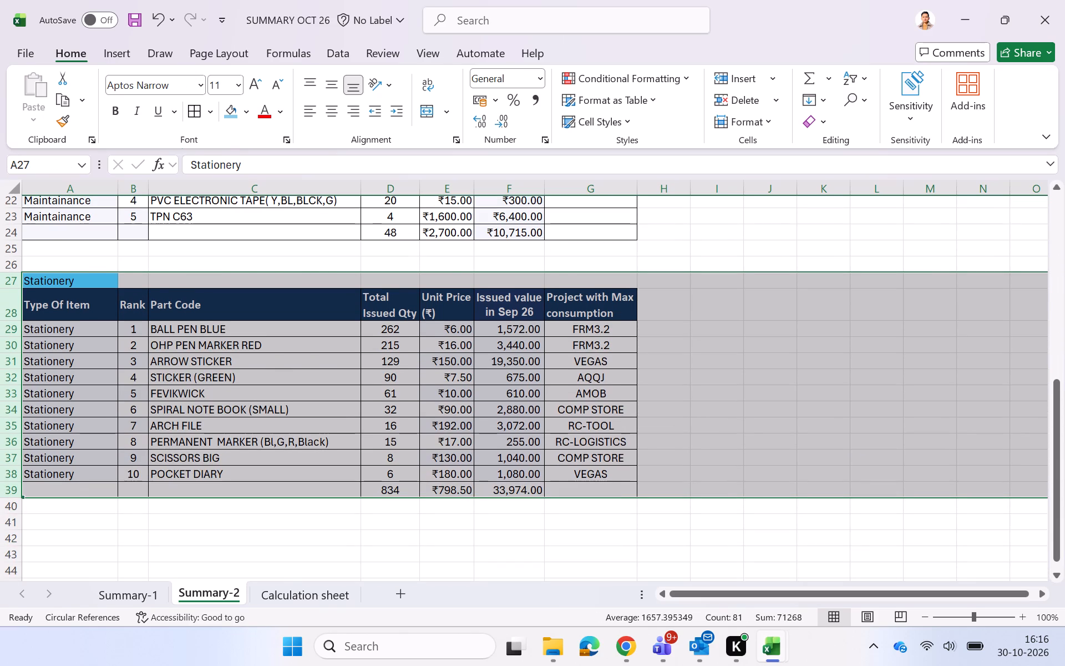
click(12, 184)
double_click(118, 189)
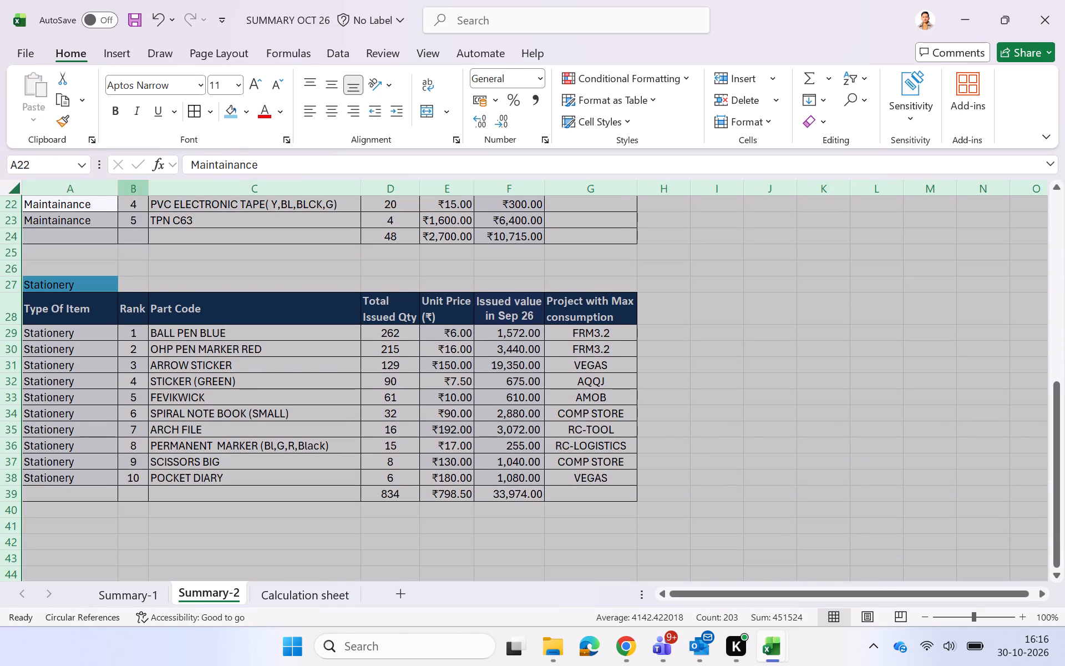
click(799, 371)
Enter OFFICE USE as the project with max consumption for all five Maintainance items, G19 through G23 on Summary-2.
scroll(799, 371, up, 6)
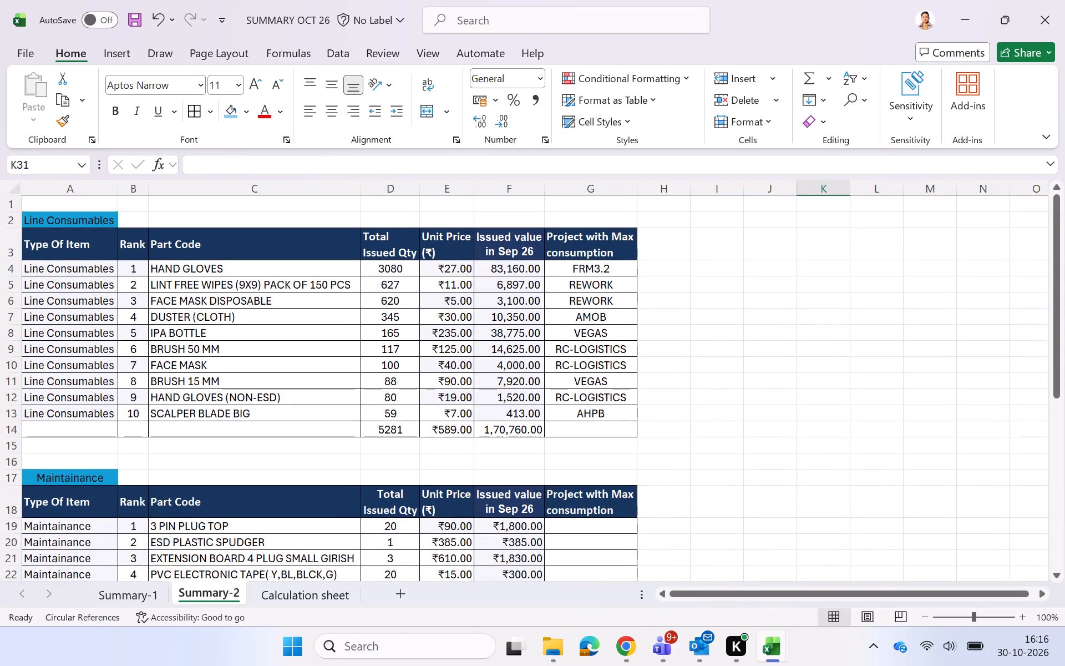
click(799, 371)
scroll(799, 371, down, 2)
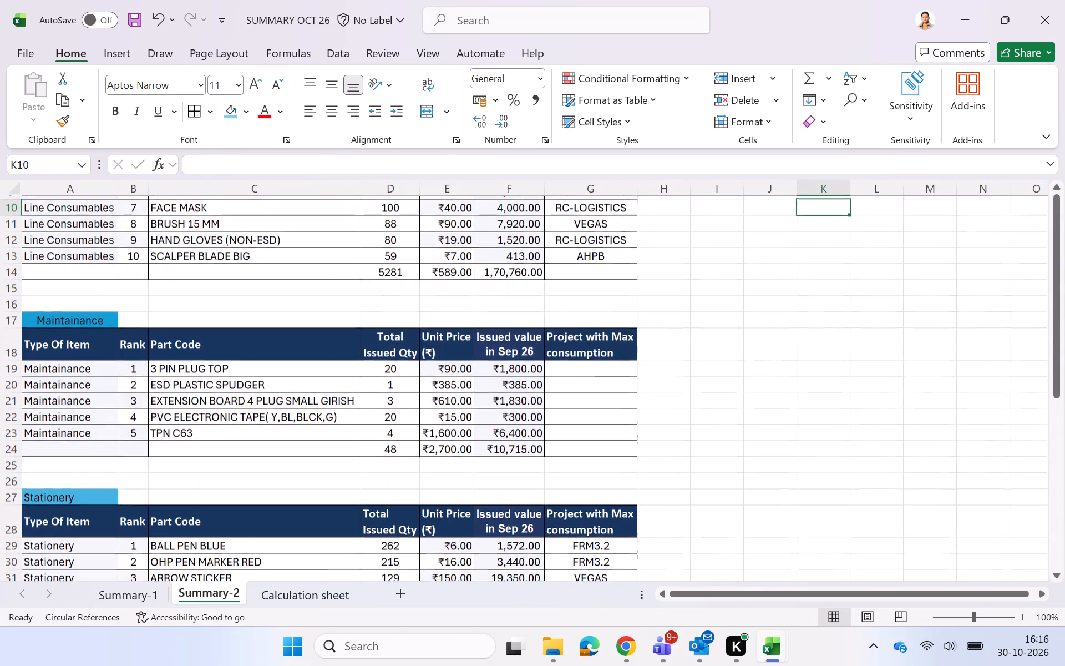
scroll(799, 371, down, 3)
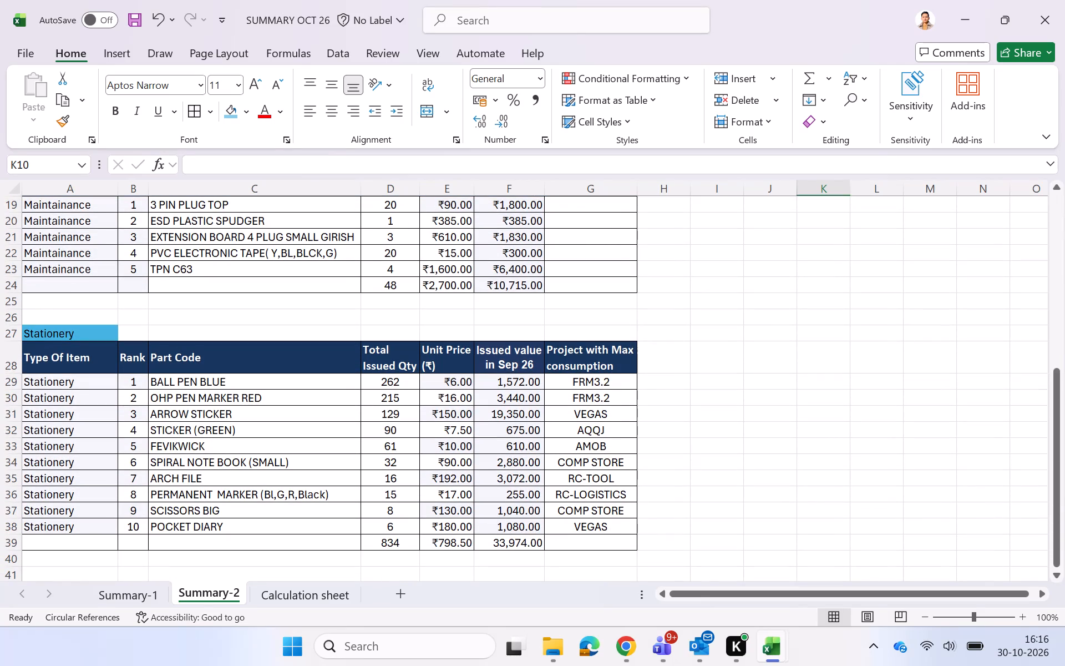
scroll(799, 371, up, 1)
click(610, 345)
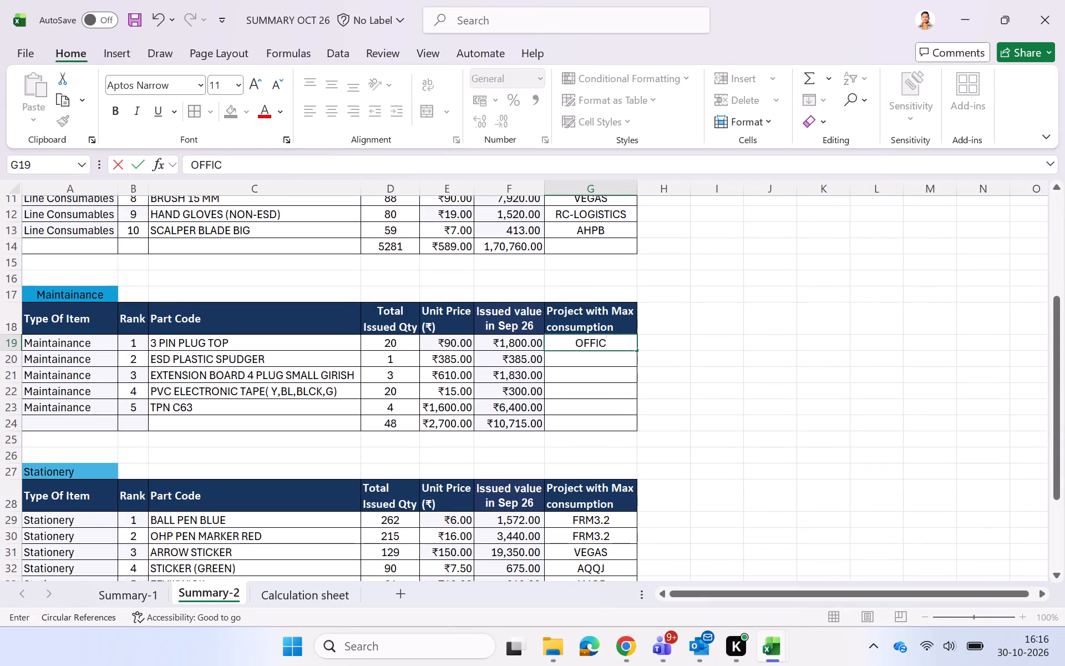
key(BackSpace)
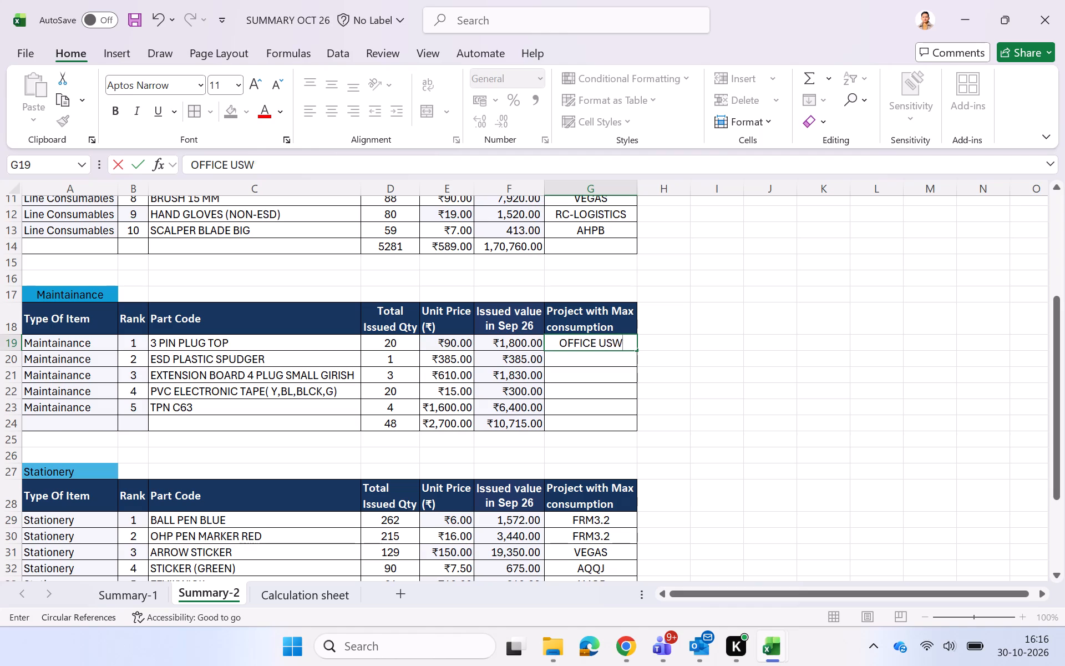
key(BackSpace)
key(e)
key(Return)
key(Up)
key(shift+Down)
key(shift+Down)
key(shift+Down)
key(shift+Down)
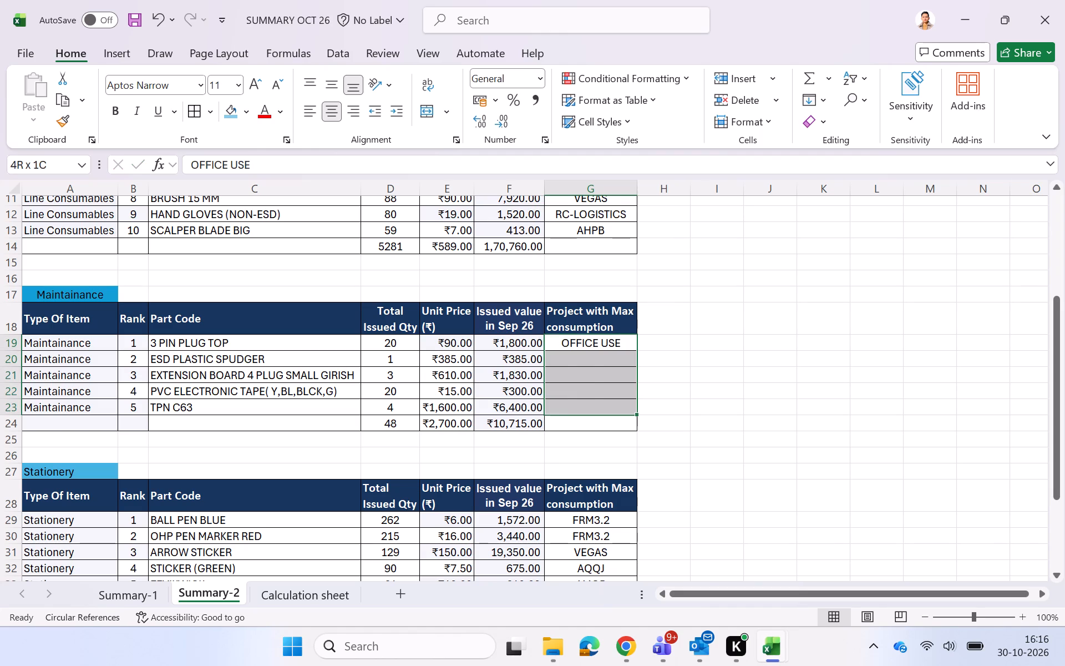
key(ctrl+d)
double_click(729, 383)
Save the SUMMARY OCT 26 workbook, accepting the references to unsaved documents.
key(ctrl+s)
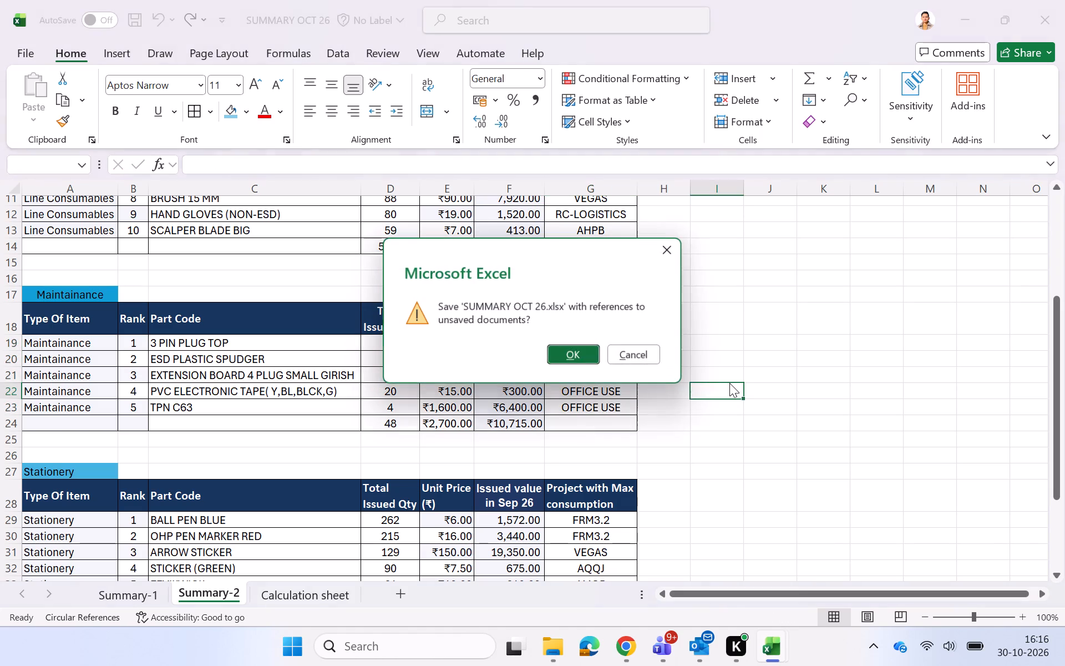
click(567, 350)
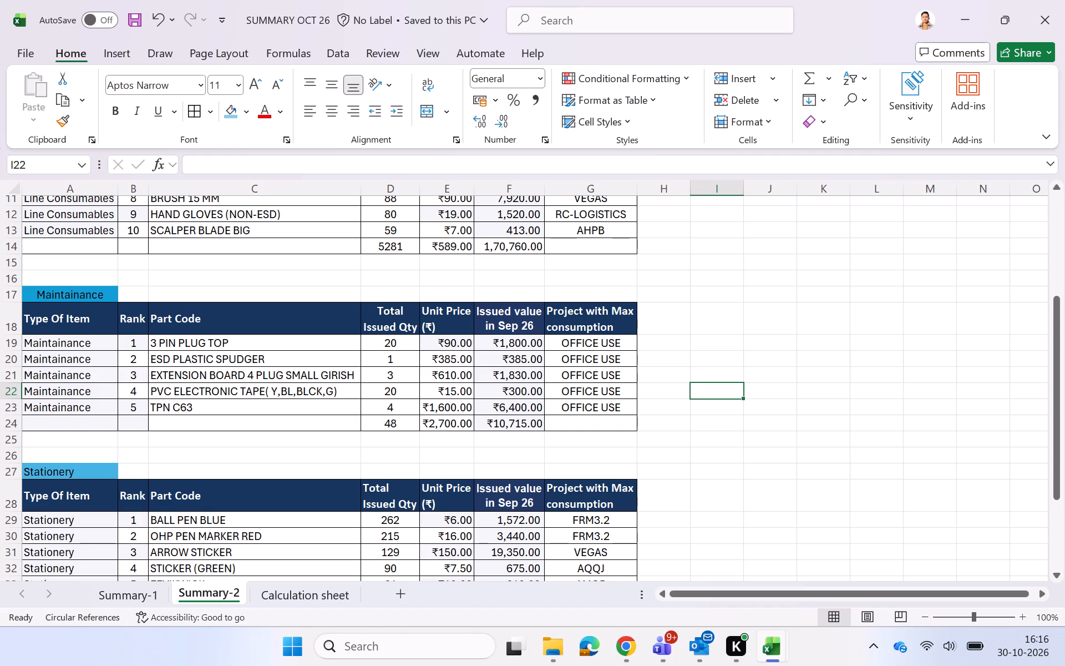
Review the three item tables on Summary-2 and the remaining overview table on Summary-1.
scroll(567, 350, down, 2)
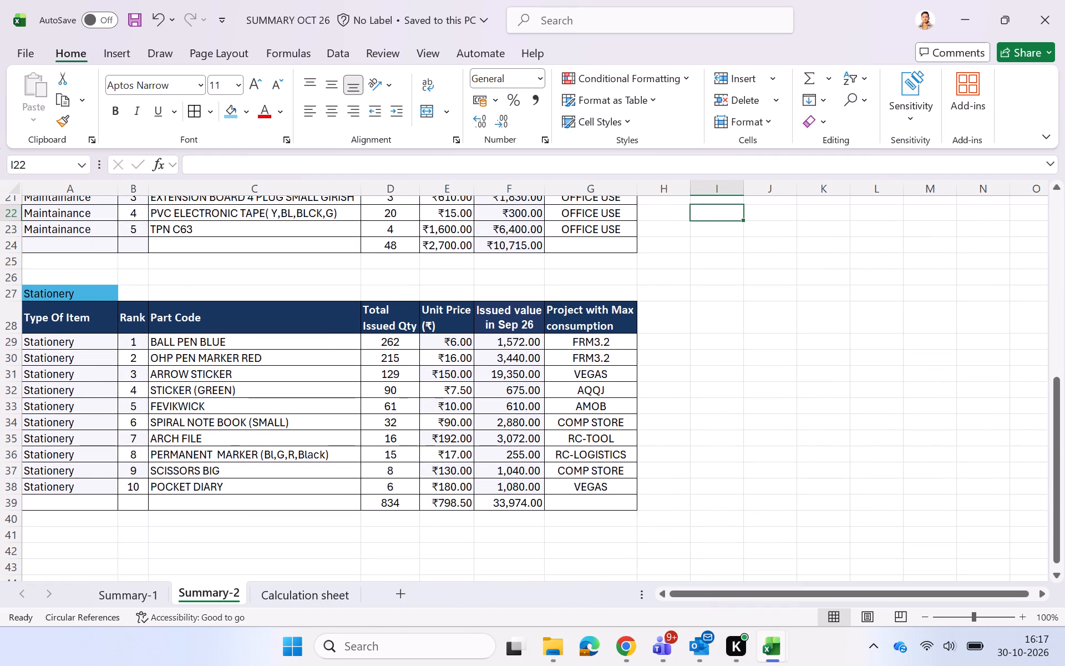
scroll(721, 340, up, 5)
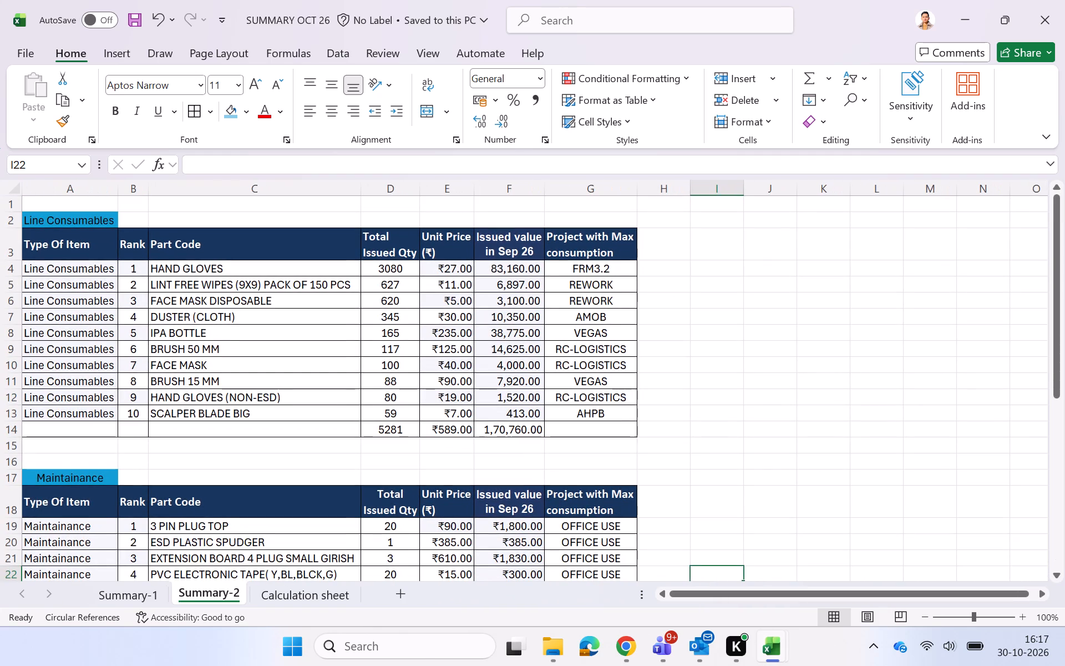
click(148, 600)
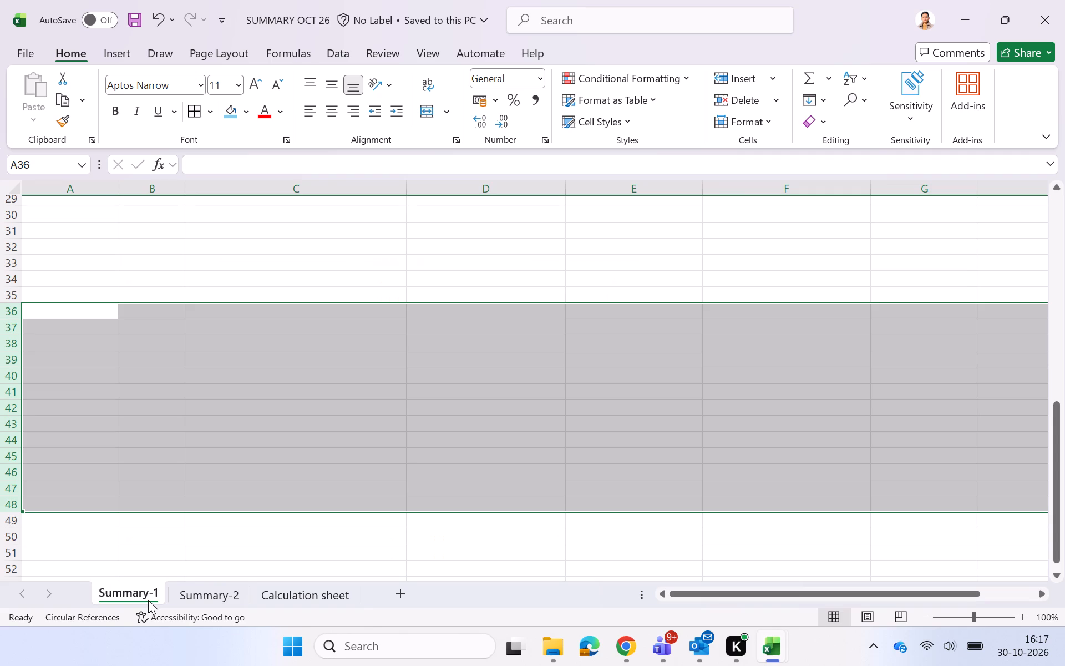
click(0, 593)
click(237, 491)
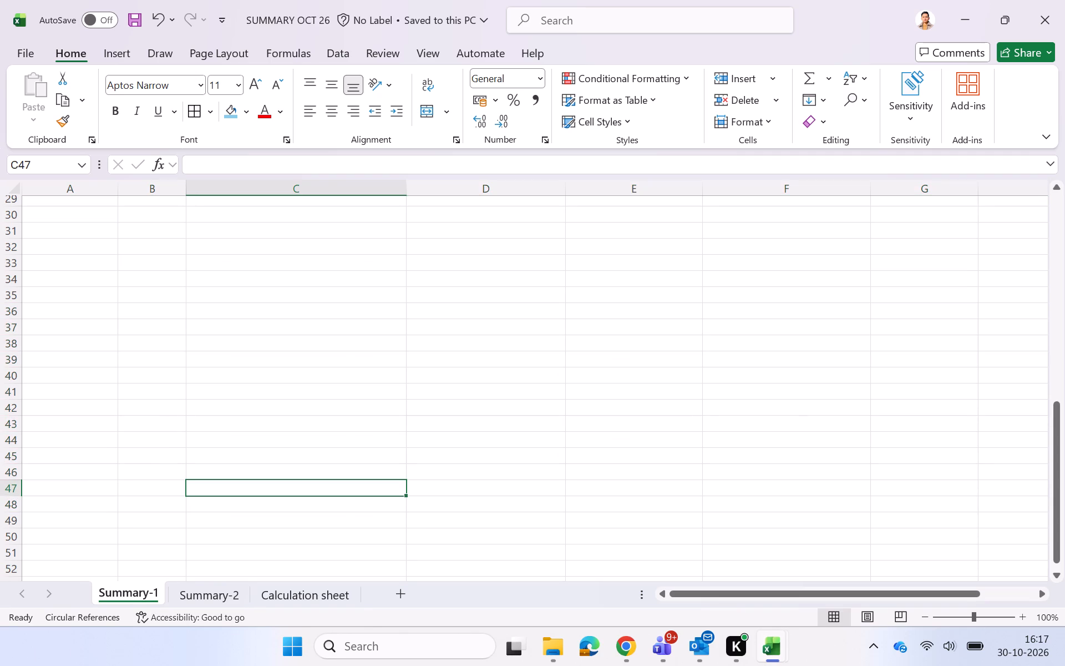
scroll(237, 491, up, 12)
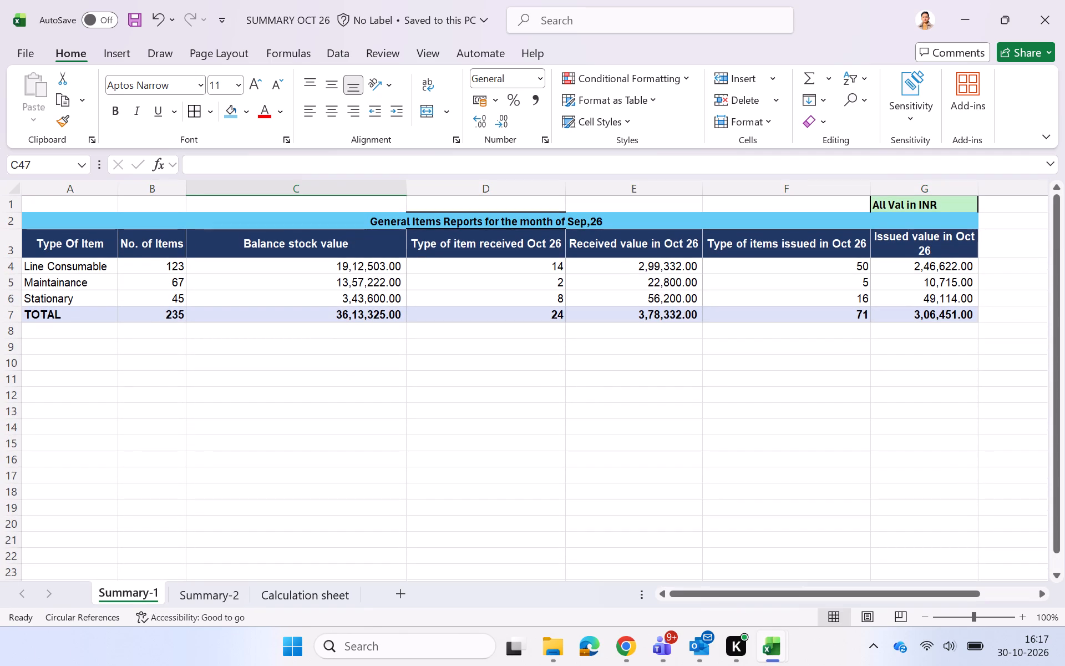
click(447, 471)
click(369, 428)
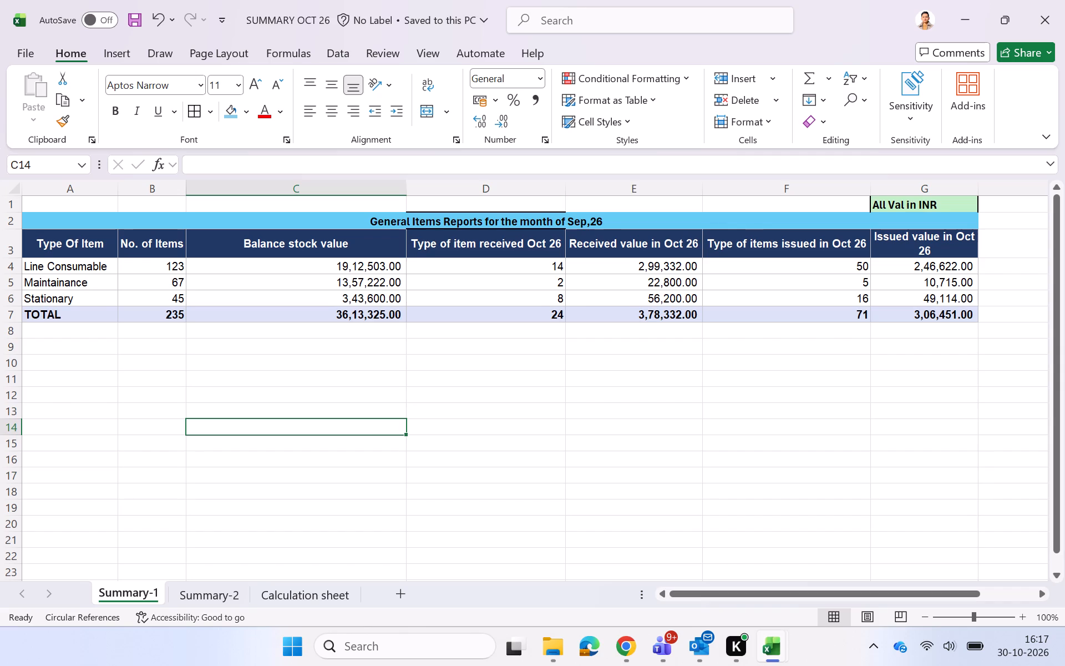
Save the SUMMARY OCT 26 workbook again with the Summary-1 overview showing.
key(ctrl+s)
click(571, 345)
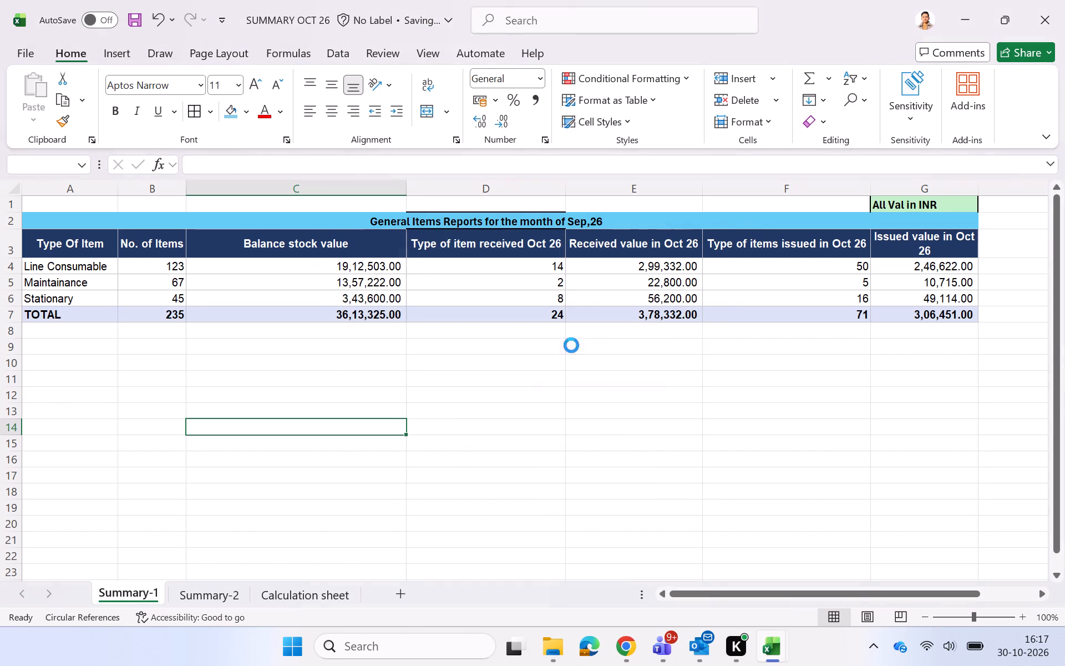
click(562, 353)
click(562, 353)
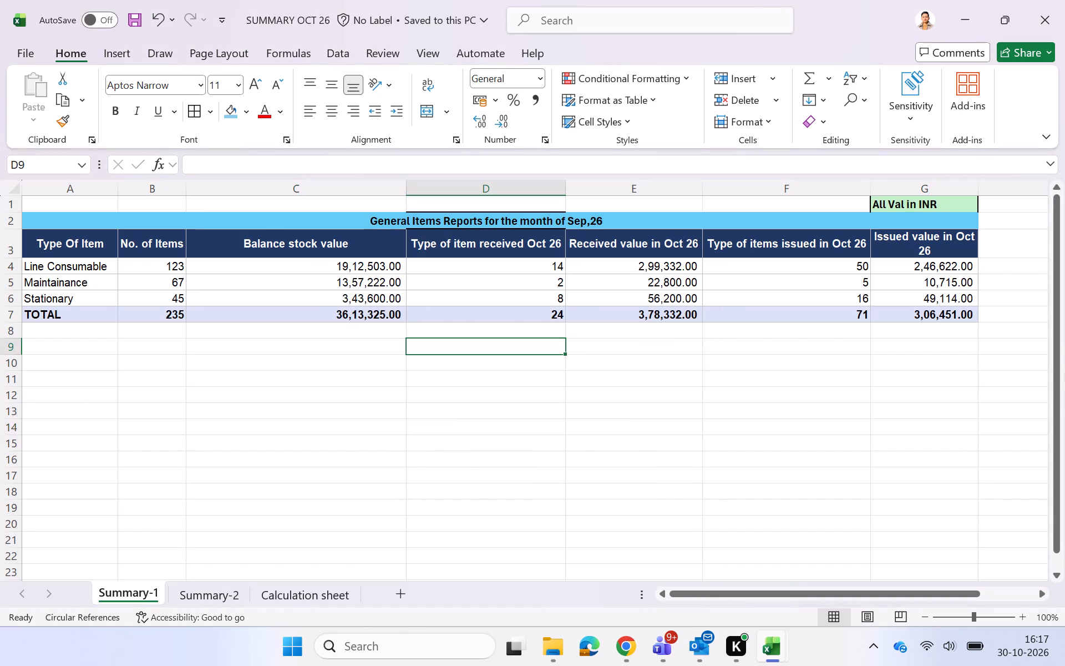
Autofit the widths of all columns on the Summary-1 sheet to their contents.
click(630, 389)
double_click(1015, 428)
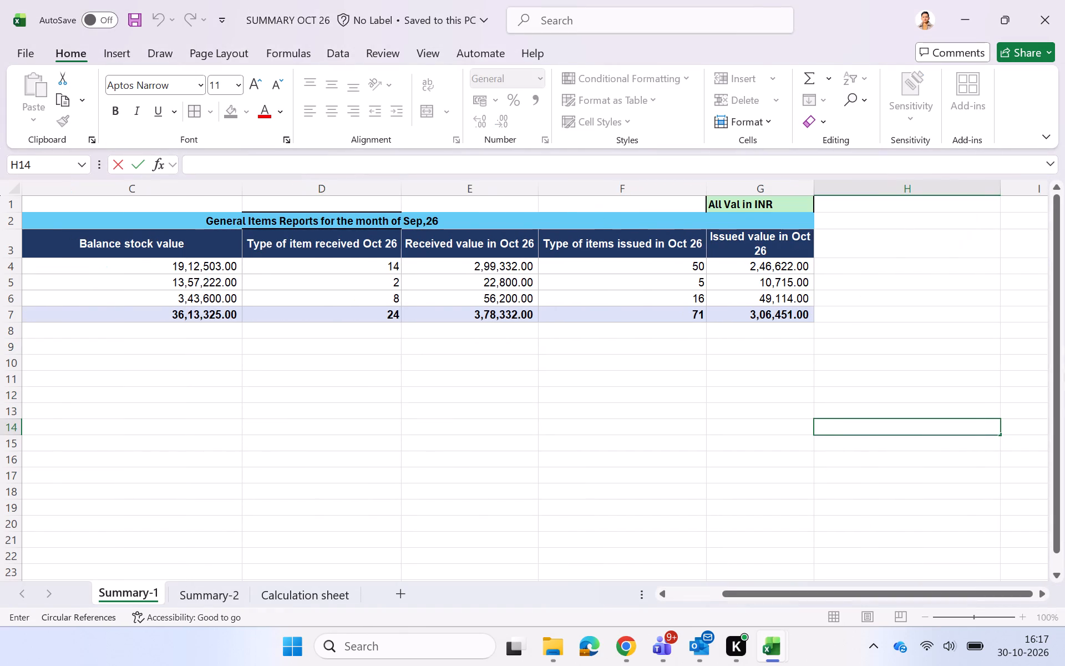
scroll(1015, 428, right, 5)
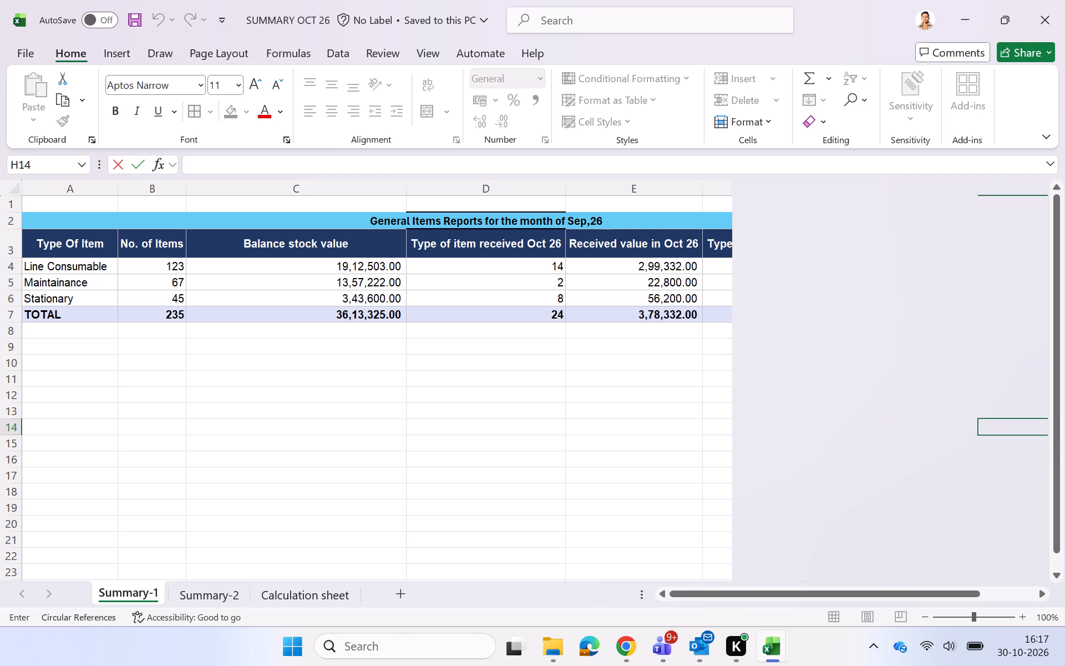
click(8, 184)
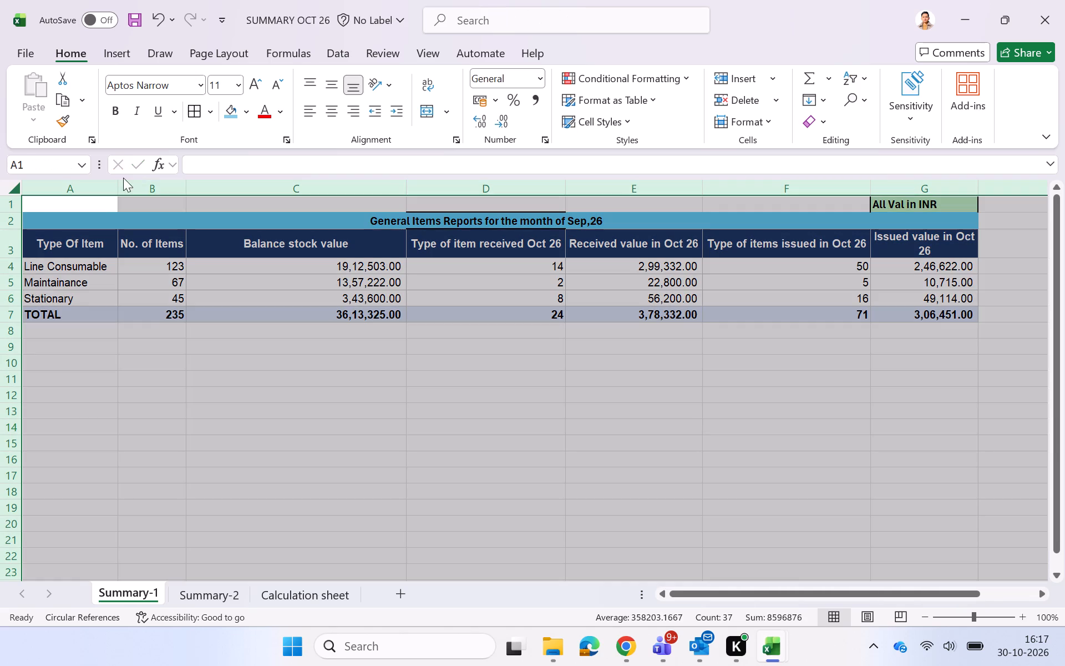
double_click(188, 187)
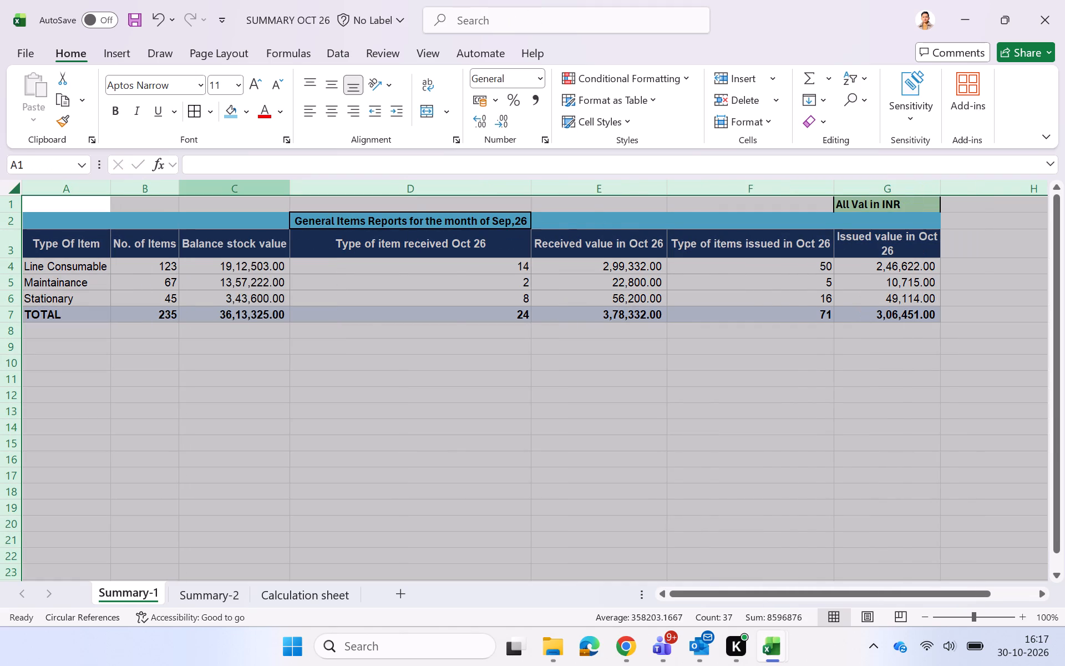
click(319, 432)
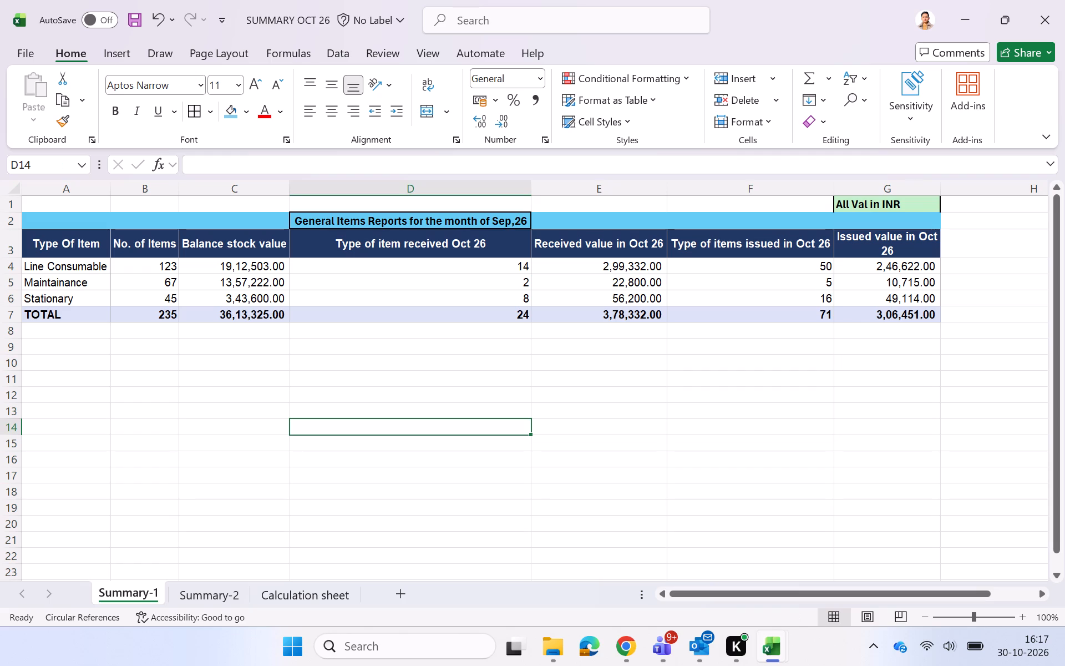
Save the SUMMARY OCT 26 workbook, accepting the references to unsaved documents.
key(ctrl+s)
click(556, 352)
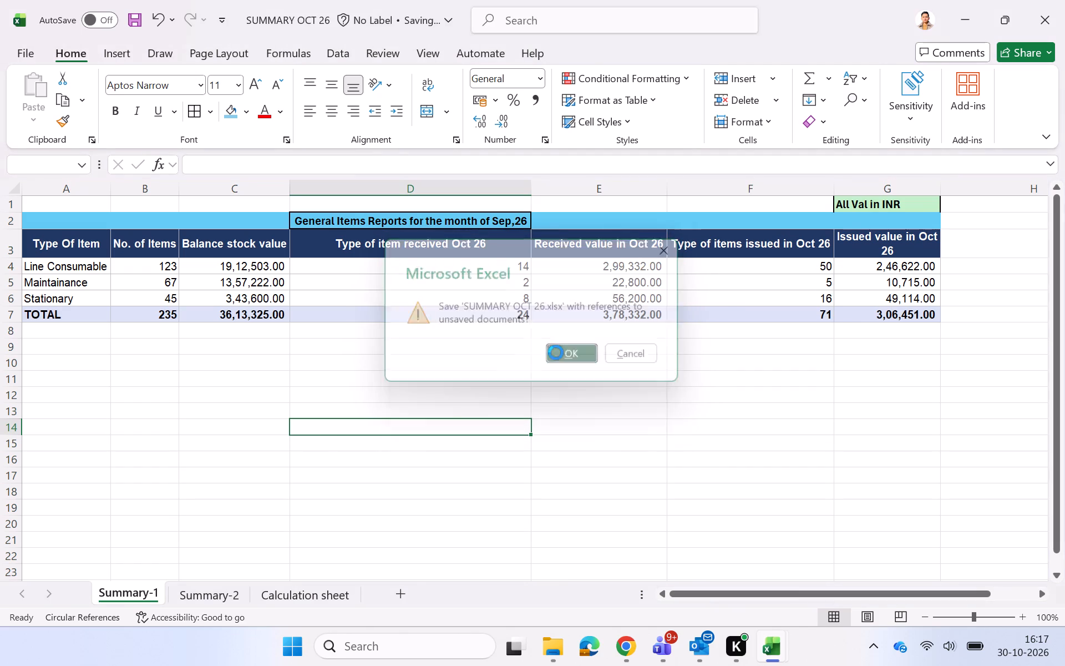
Remove the filter from the header row of the Line Consumables project wise consumption table on the Calculation sheet.
click(214, 596)
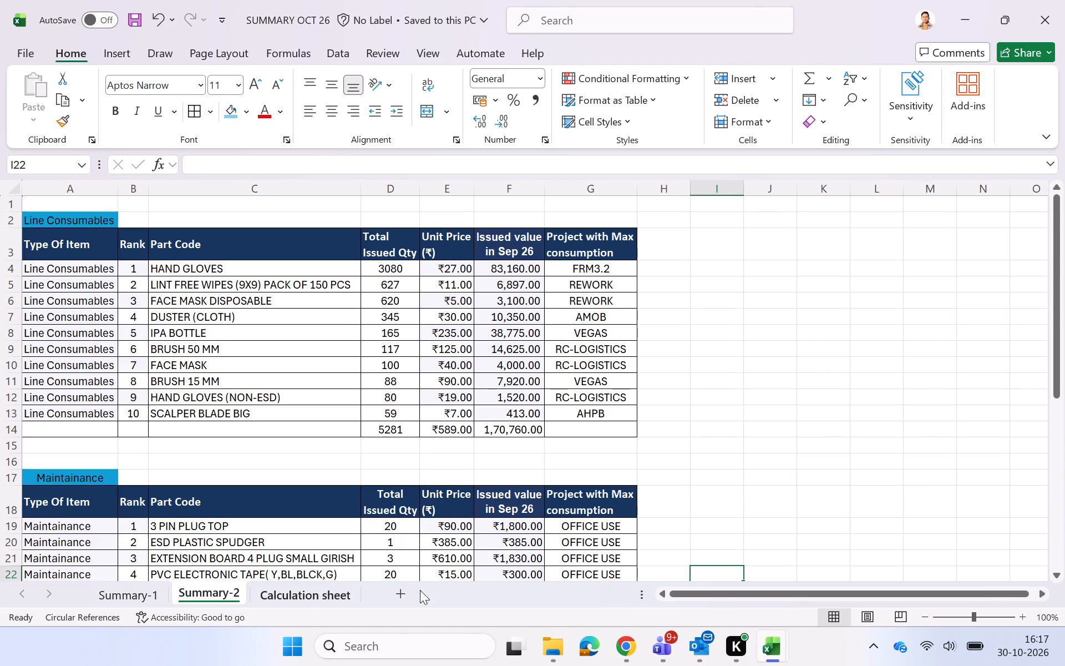
click(343, 592)
scroll(513, 401, left, 2)
scroll(513, 401, right, 2)
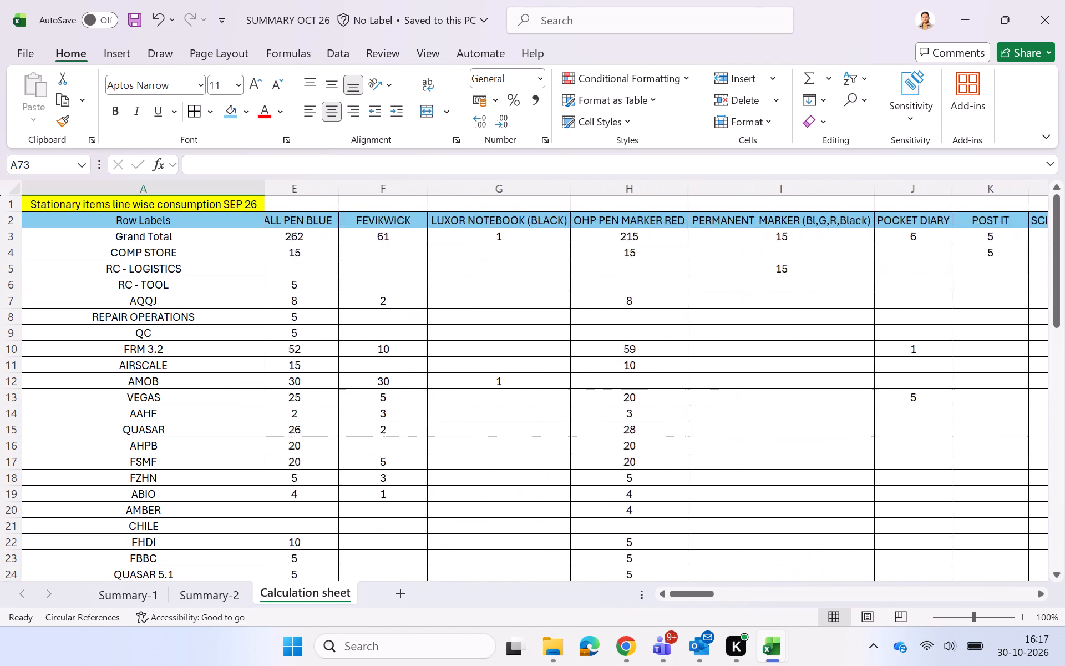
scroll(513, 401, right, 1)
scroll(513, 401, down, 3)
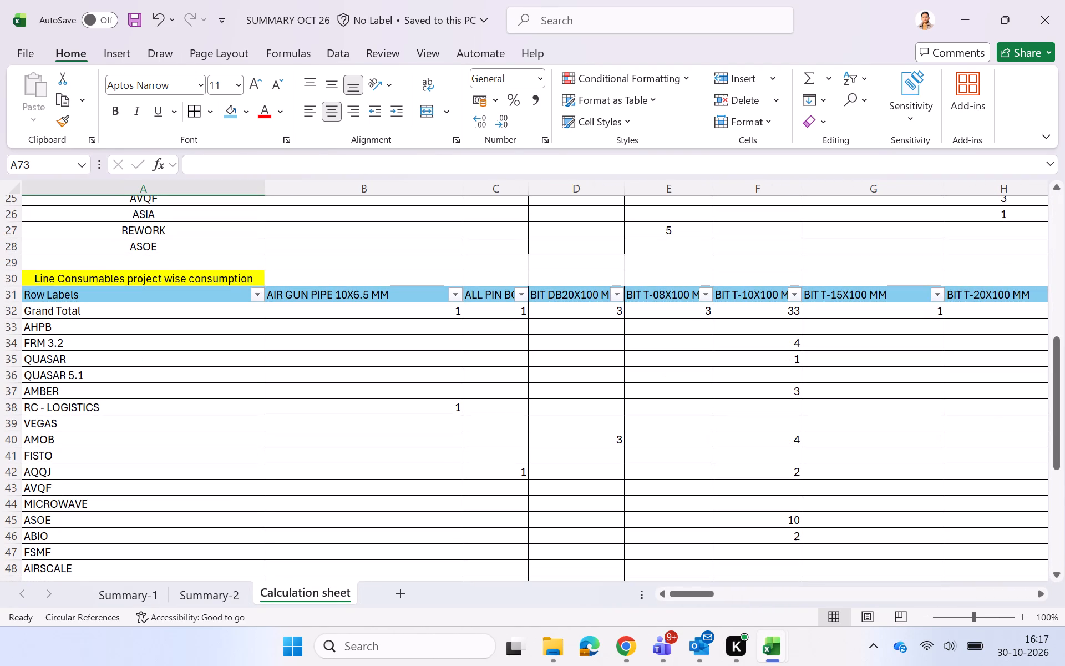
click(388, 323)
key(ctrl+shift+l)
Center-align all of column A, covering the row labels of both consumption tables, on the Calculation sheet.
scroll(388, 323, up, 5)
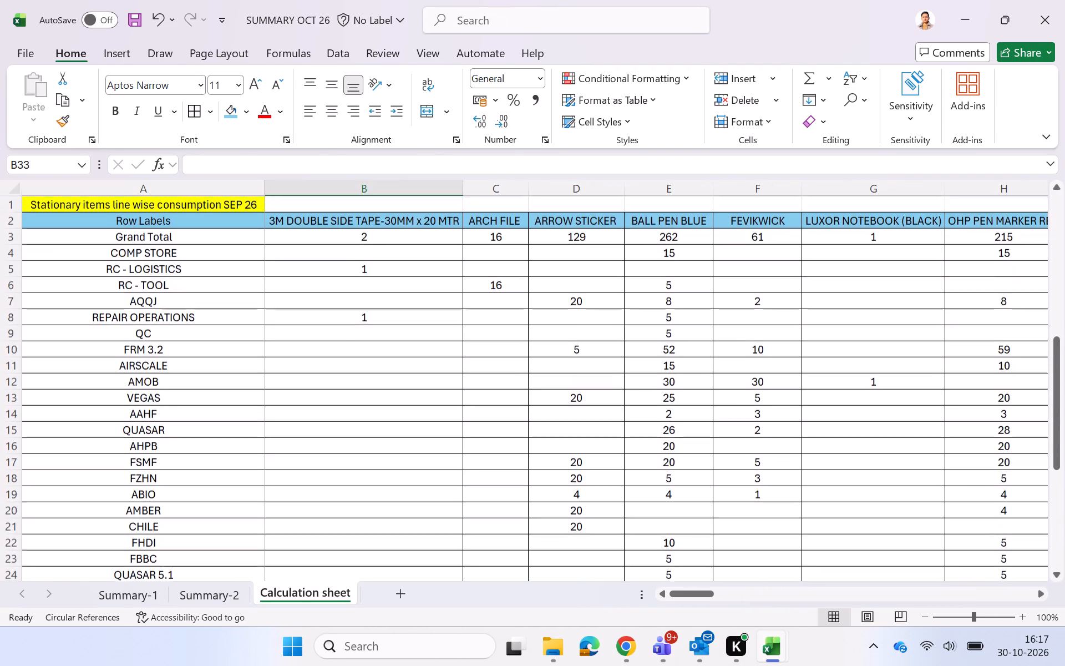
scroll(443, 331, left, 1)
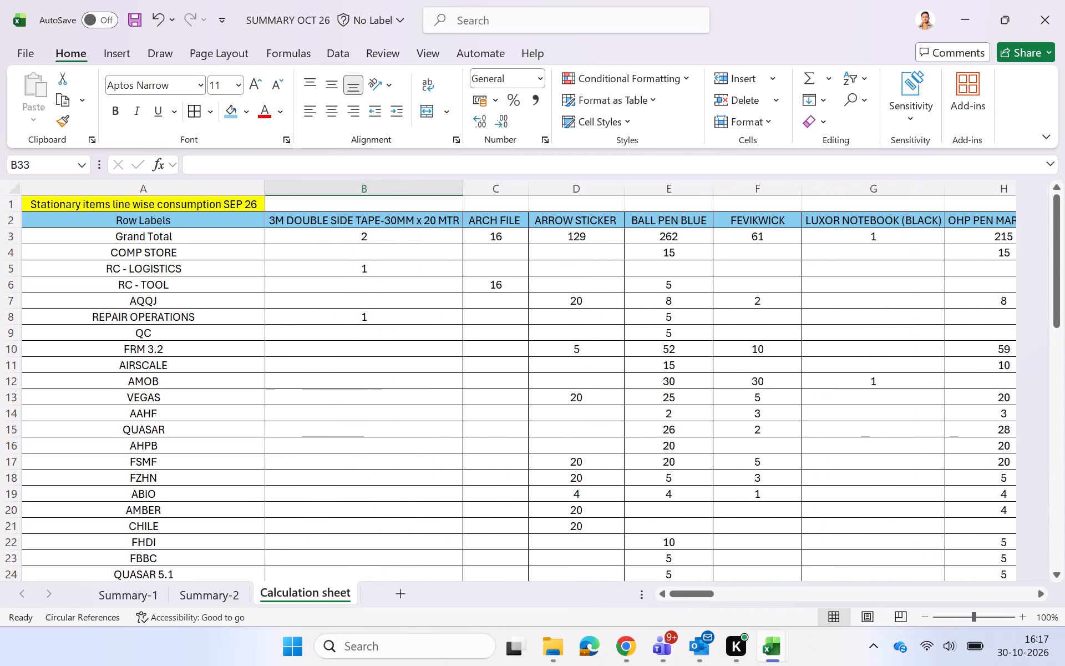
scroll(443, 331, down, 2)
scroll(443, 331, up, 2)
scroll(428, 301, down, 2)
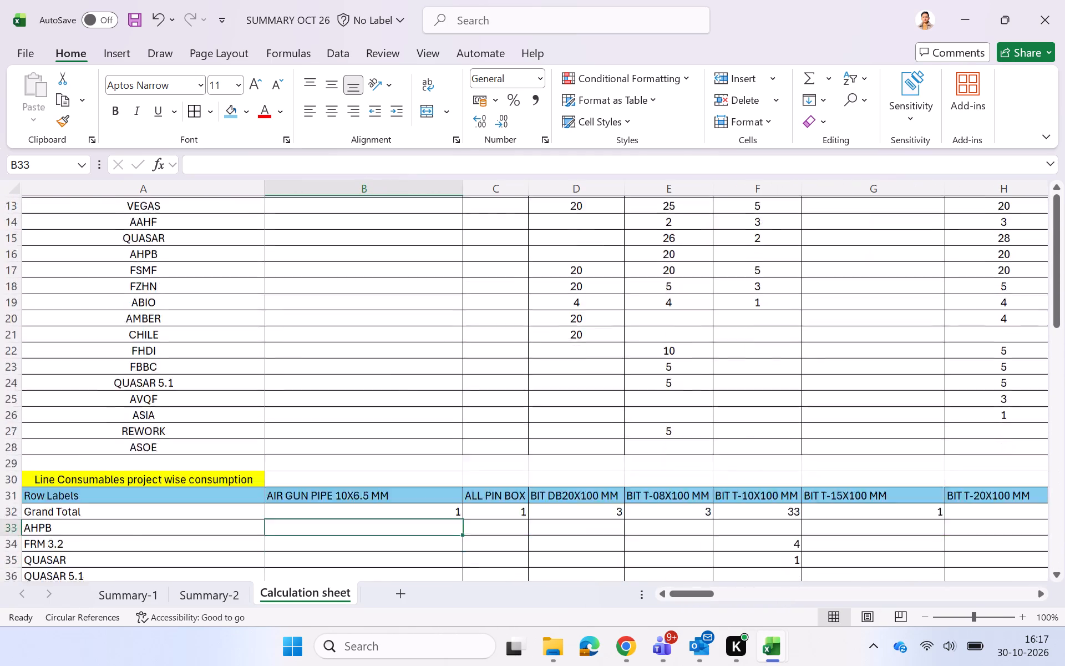
scroll(432, 270, down, 1)
scroll(194, 294, up, 7)
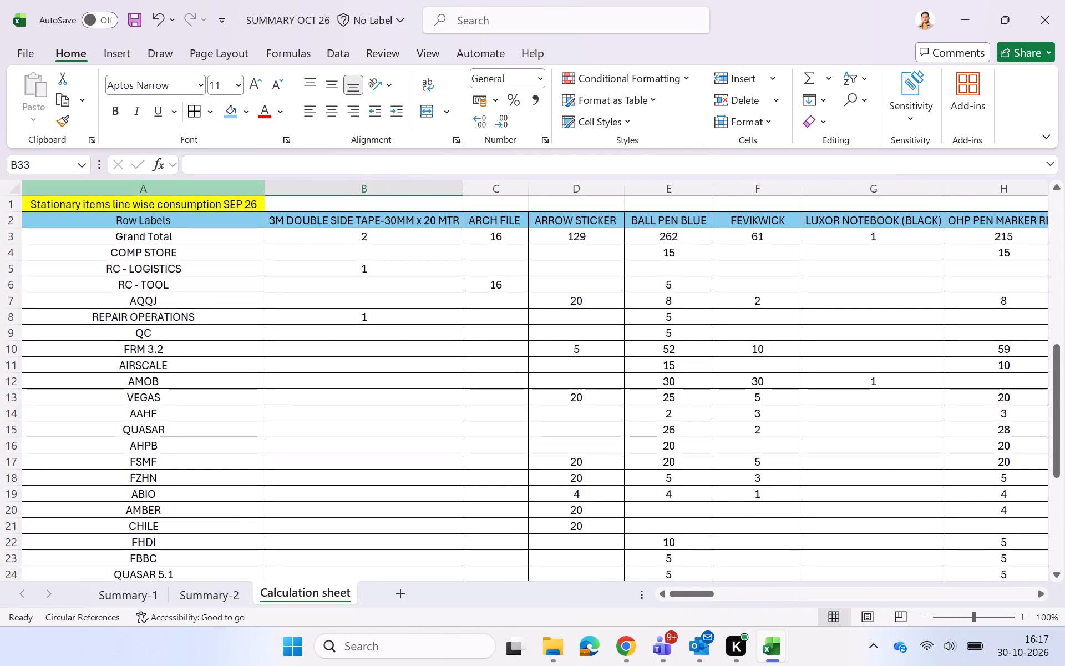
click(174, 180)
click(330, 111)
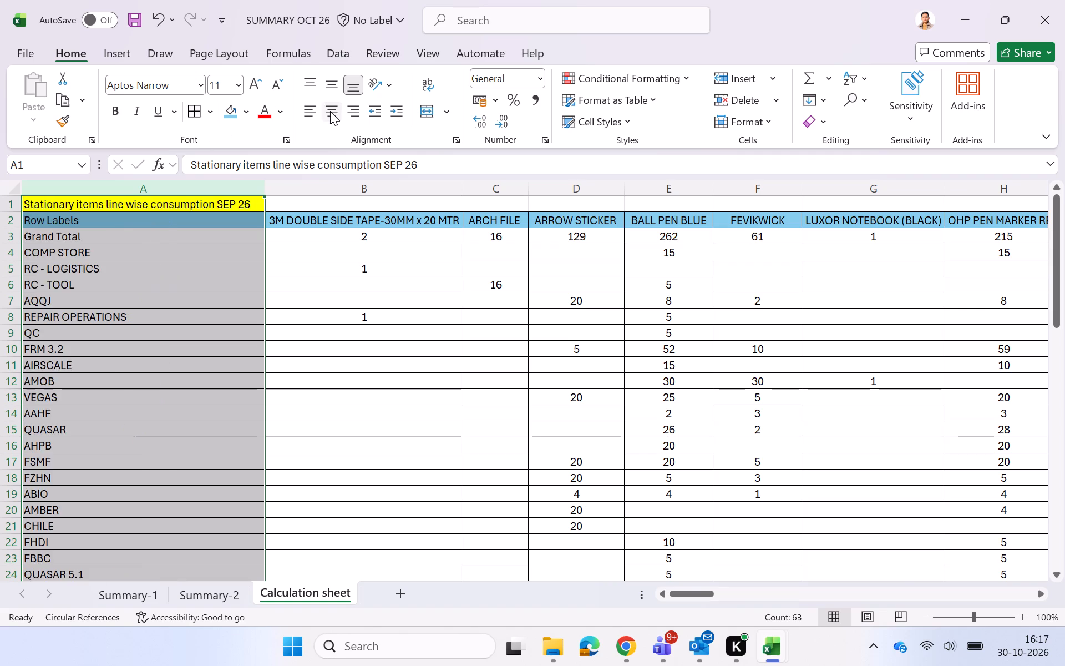
click(330, 111)
click(397, 426)
scroll(397, 426, down, 4)
scroll(397, 426, up, 9)
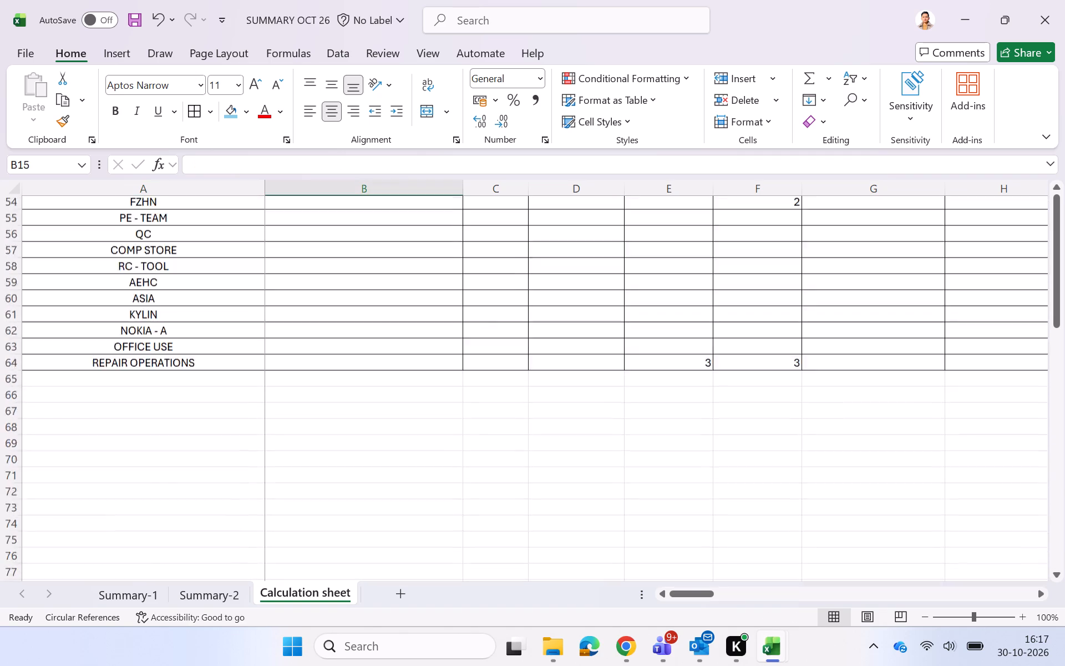
Review the Line Consumables, Maintainance and Stationery tables on Summary-2.
click(225, 604)
click(741, 387)
scroll(741, 387, down, 1)
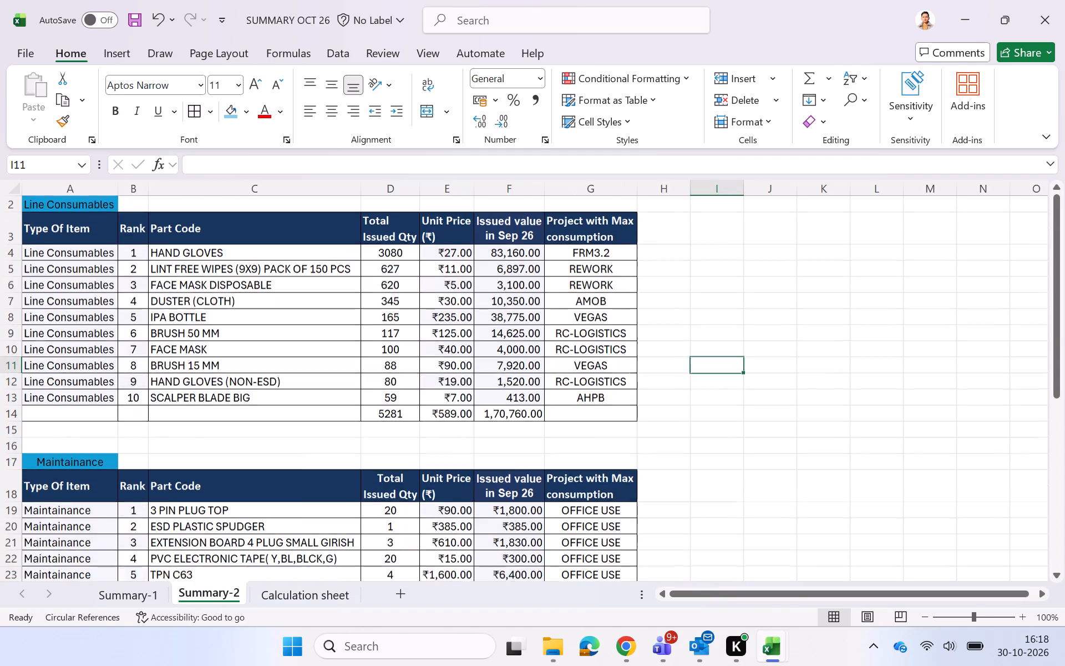
scroll(741, 387, down, 2)
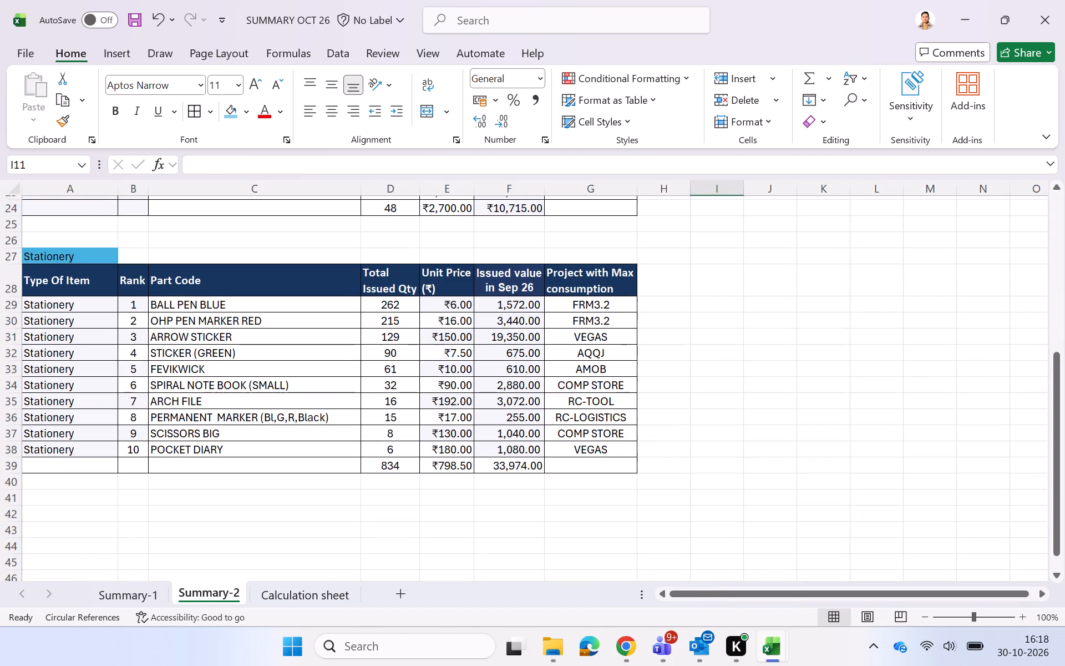
scroll(741, 387, down, 1)
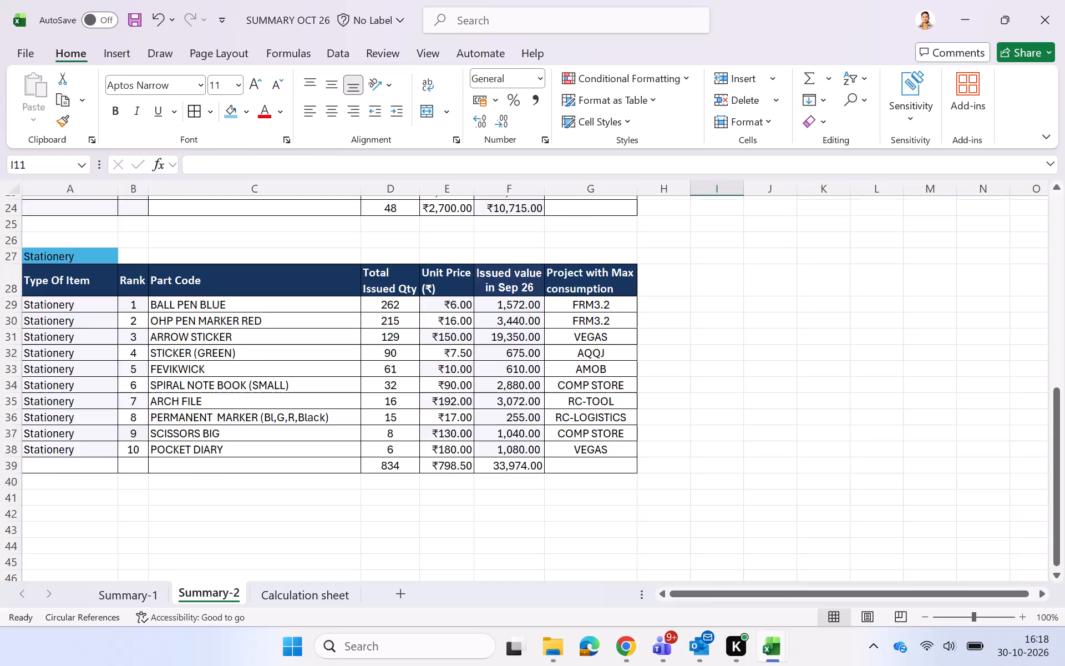
scroll(741, 387, up, 3)
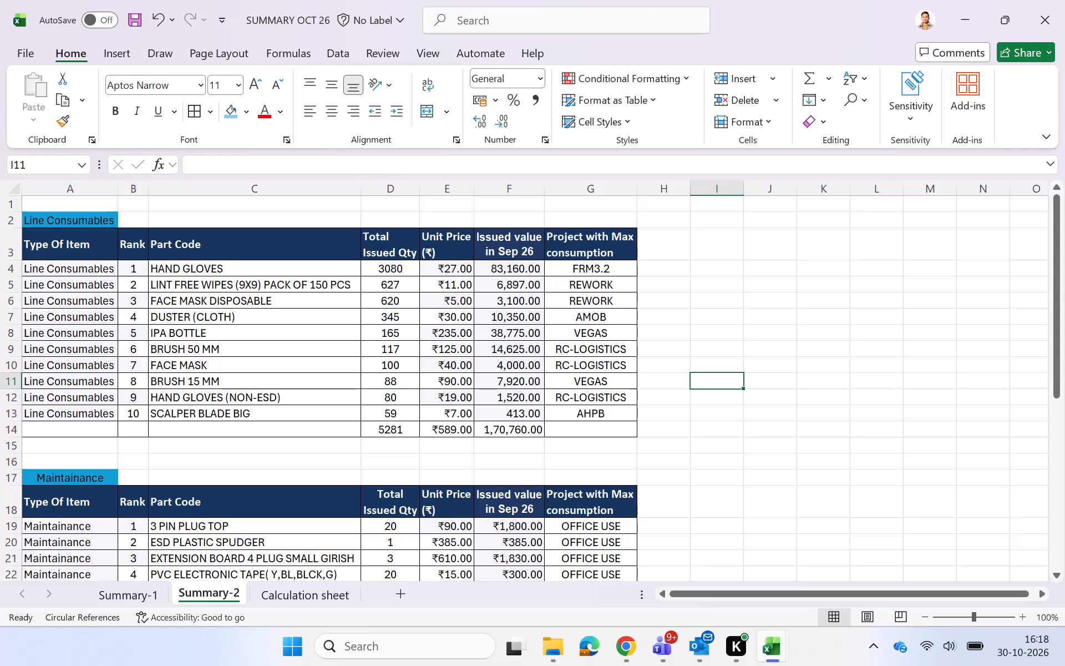
scroll(697, 371, down, 1)
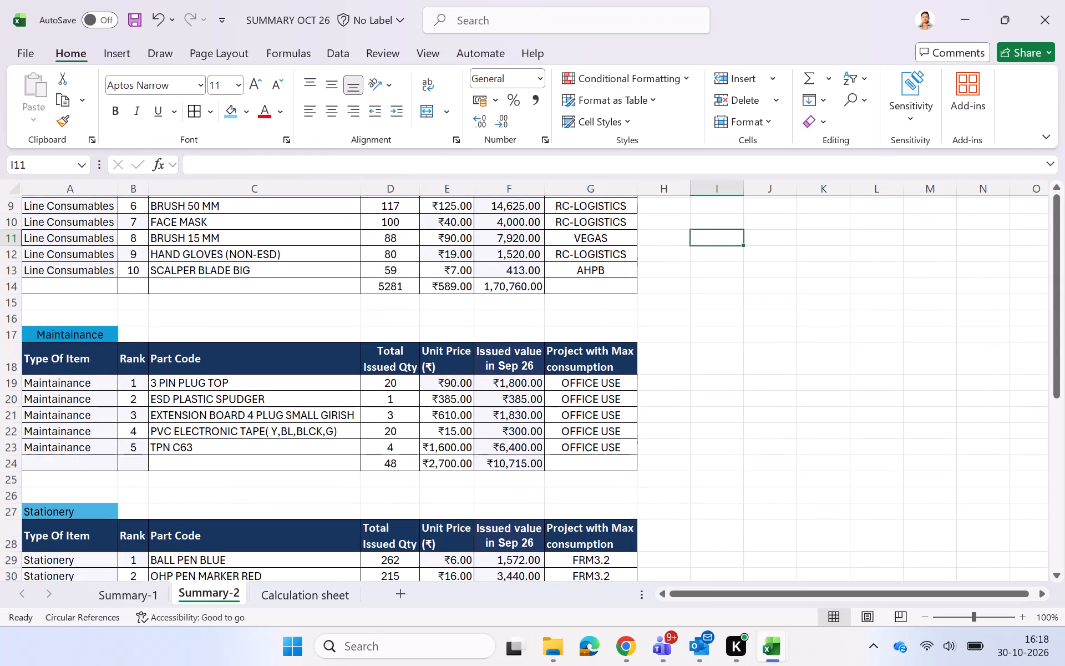
scroll(697, 371, down, 2)
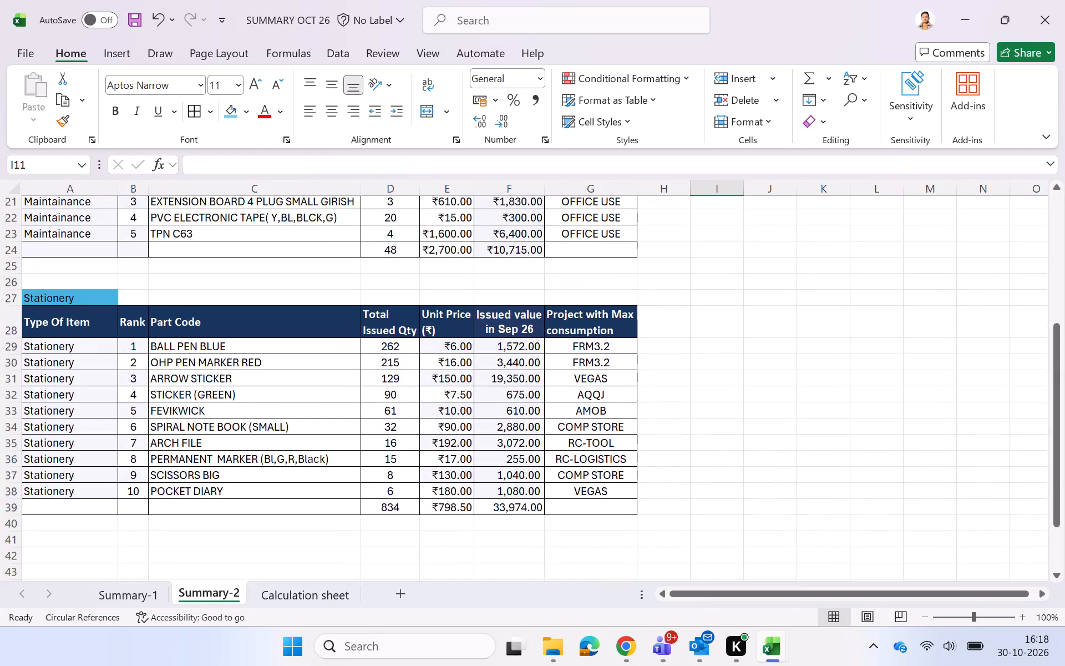
scroll(697, 371, down, 1)
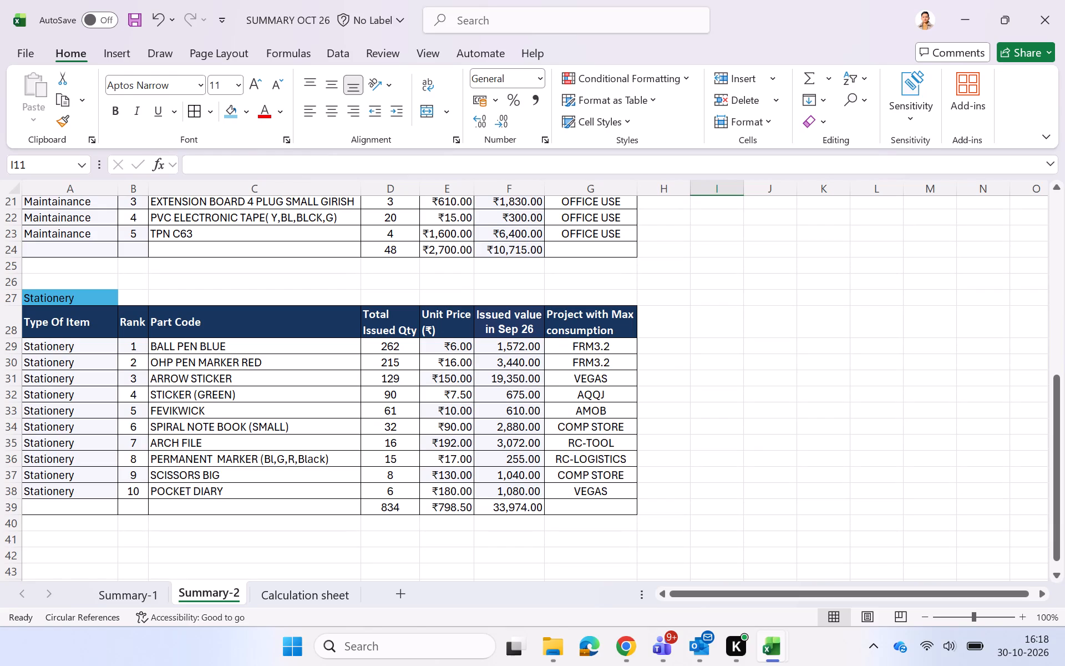
scroll(697, 371, up, 5)
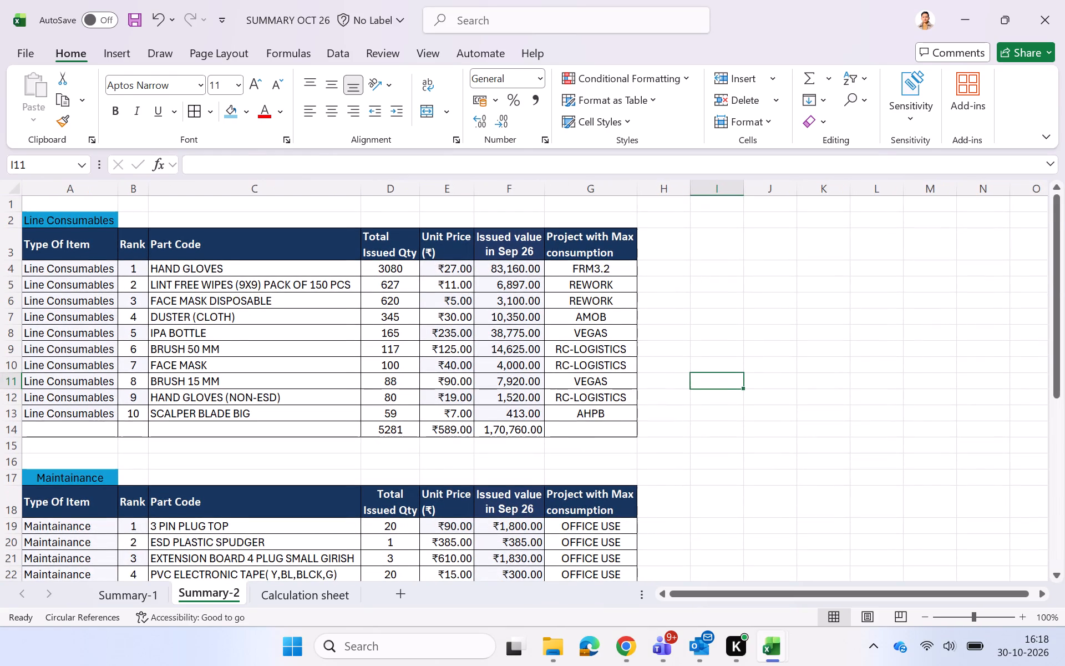
Save the SUMMARY OCT 26 workbook with the Summary-1 overview showing, accepting the references to unsaved documents.
click(146, 587)
click(474, 513)
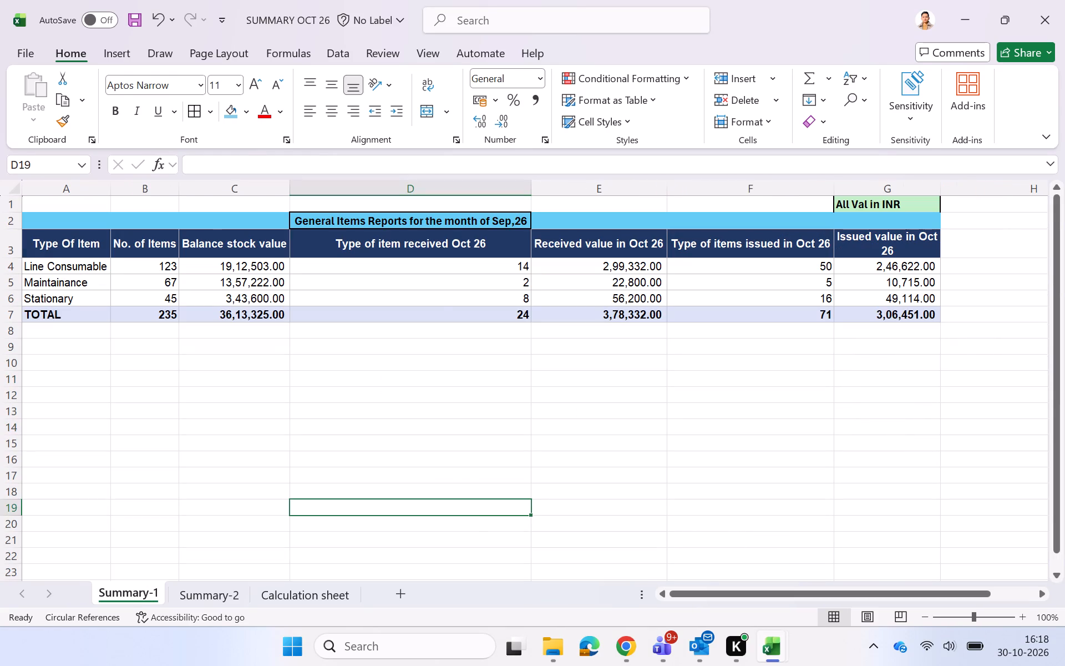
key(ctrl+s)
click(569, 359)
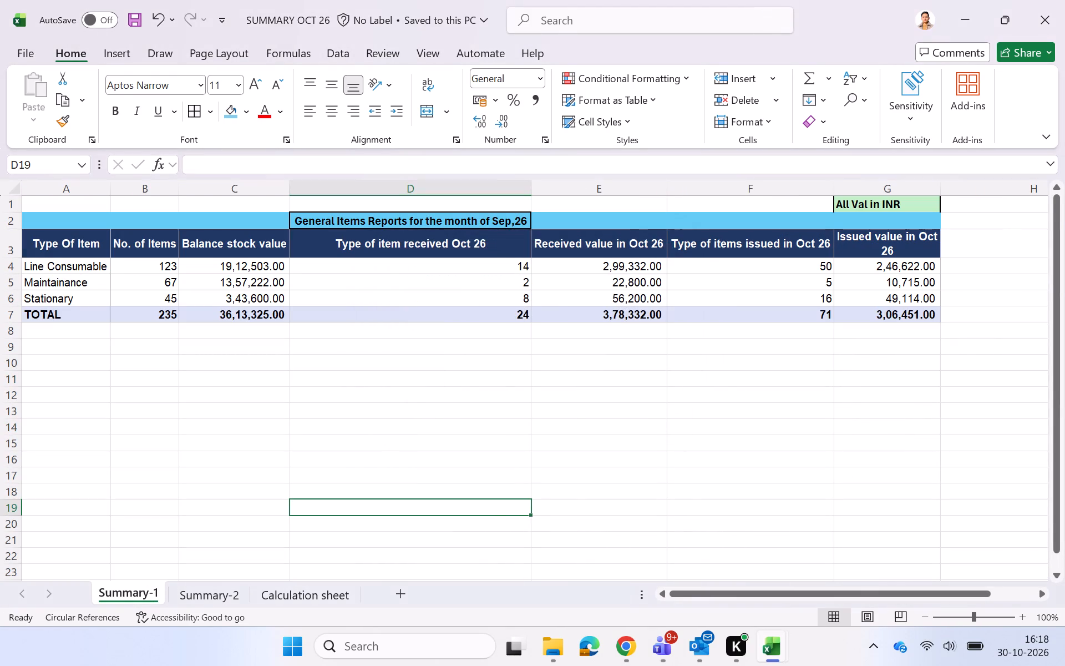
click(854, 447)
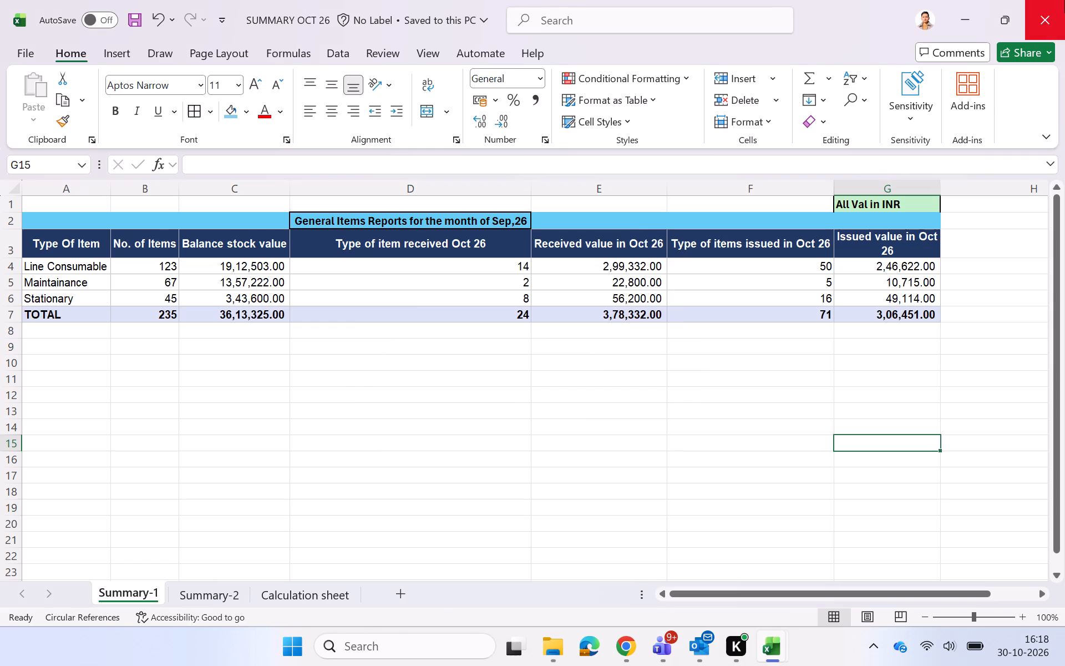
Close the SUMMARY OCT 26 workbook and the Book1 workbook, discarding Book1's unsaved changes.
click(1064, 0)
click(790, 412)
click(1064, 0)
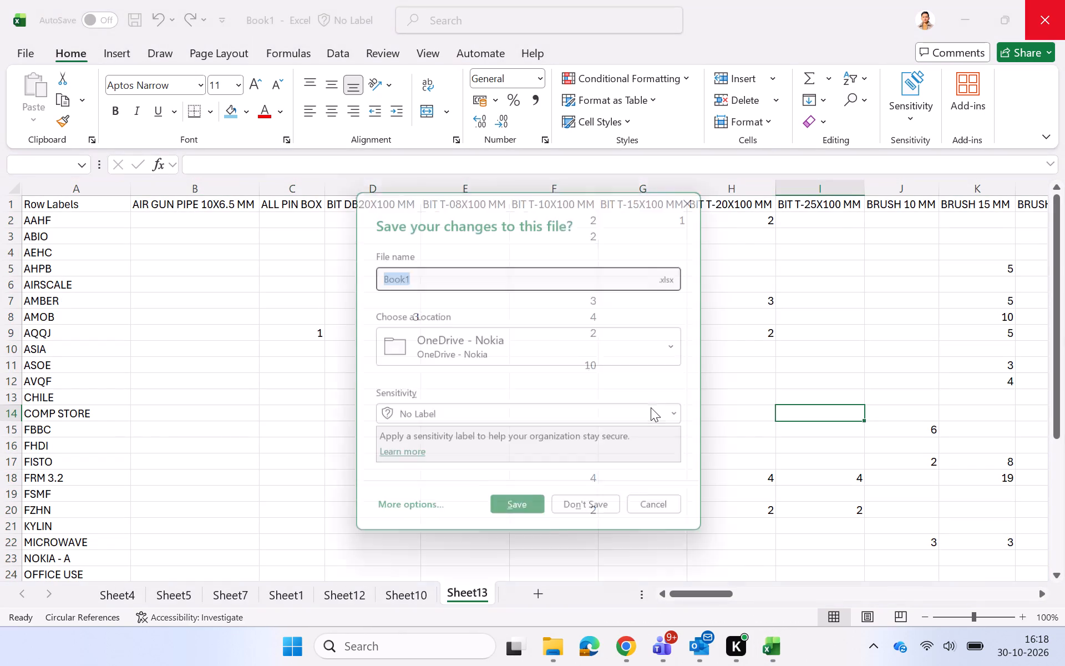
click(582, 520)
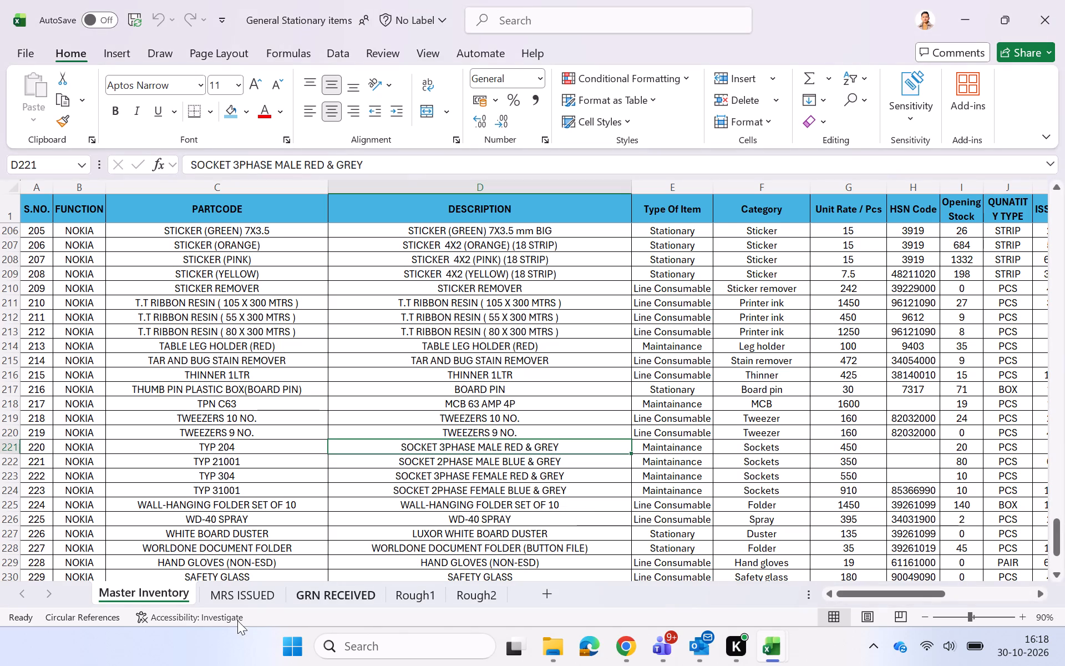
Save the General Stationary items workbook.
key(ctrl+s)
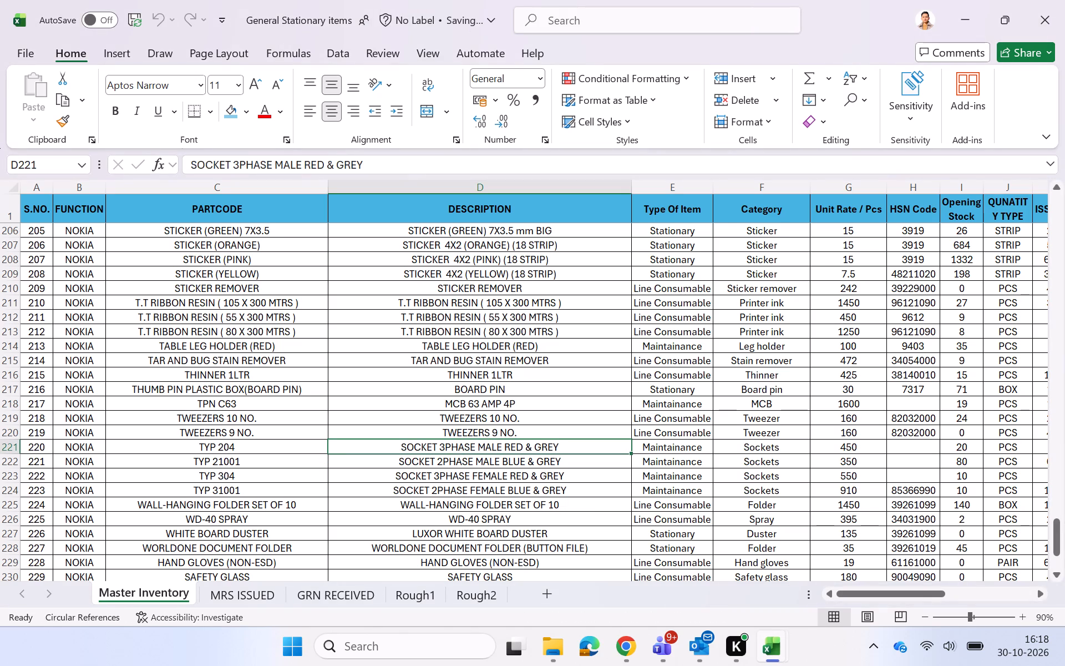
Go to the end of the issue records on the MRS ISSUED sheet and select the first empty PARTCODE cell.
click(377, 402)
scroll(377, 402, up, 15)
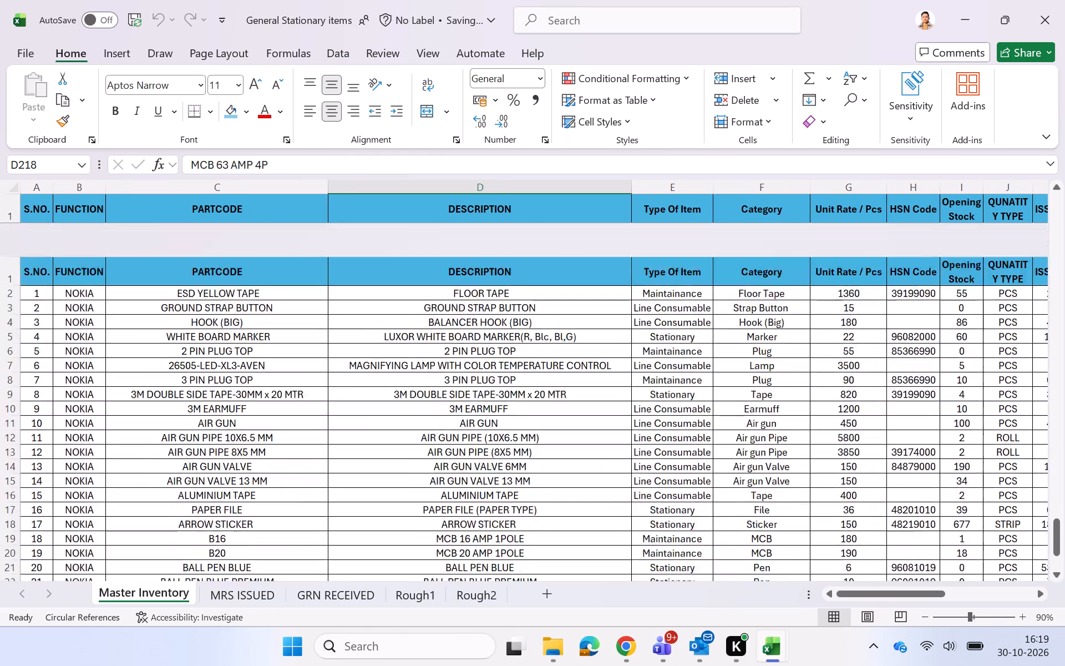
scroll(377, 402, up, 4)
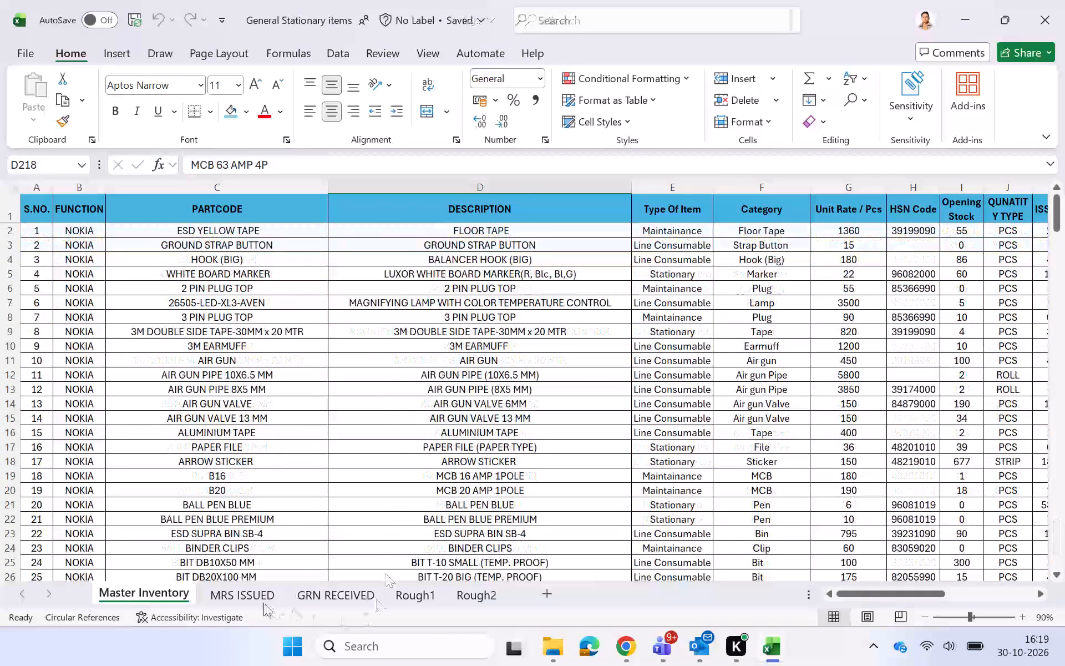
click(261, 601)
click(311, 552)
key(ctrl+Down)
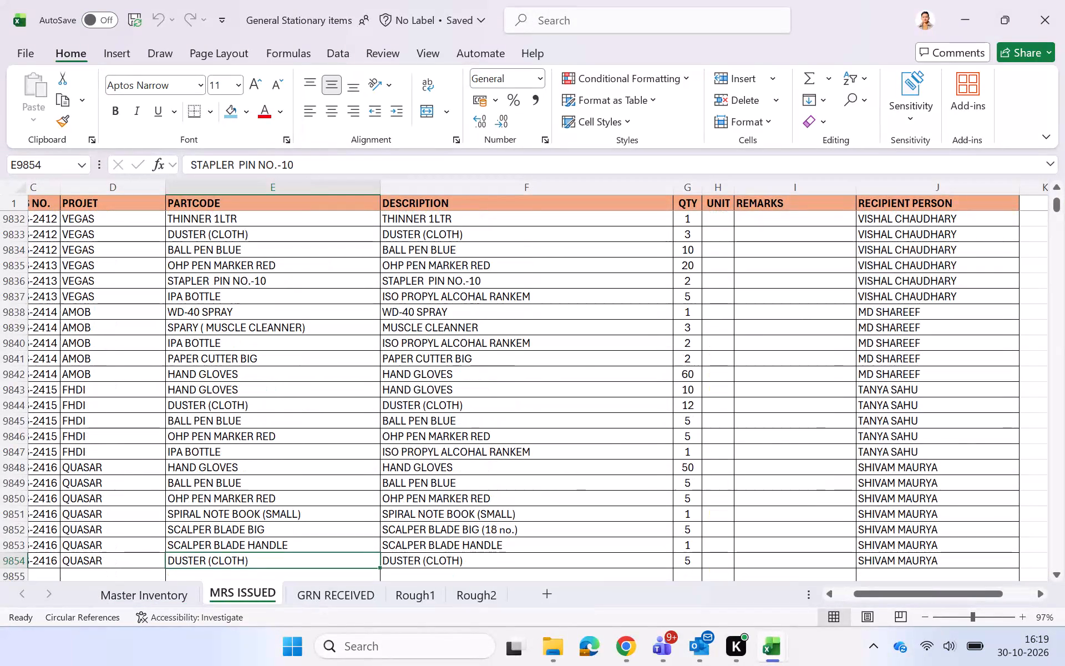
key(Down)
scroll(311, 552, down, 1)
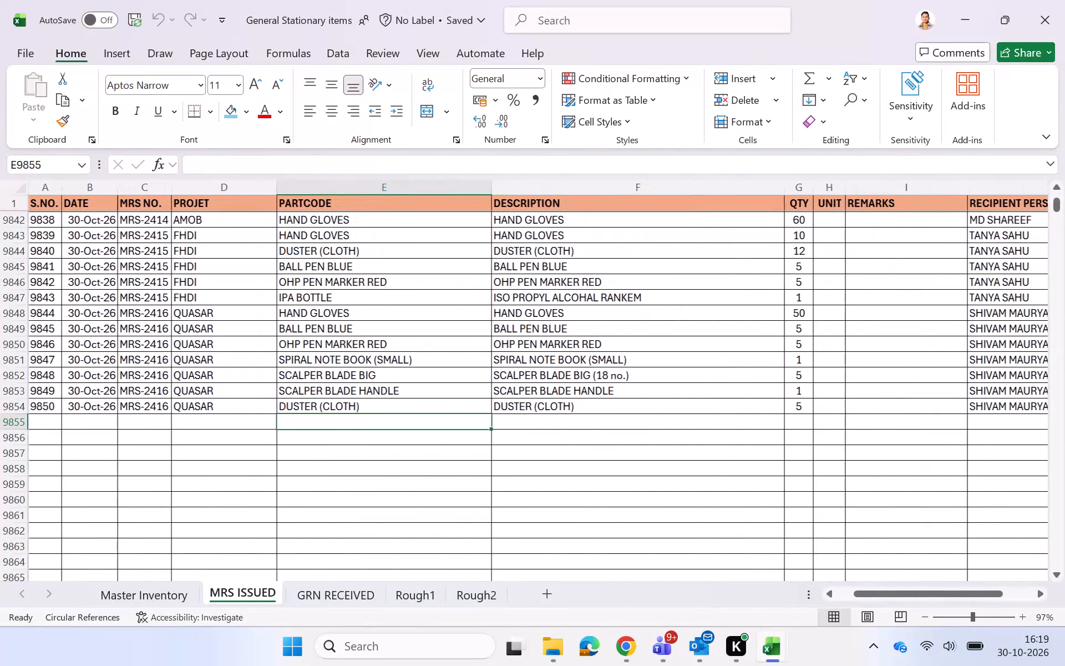
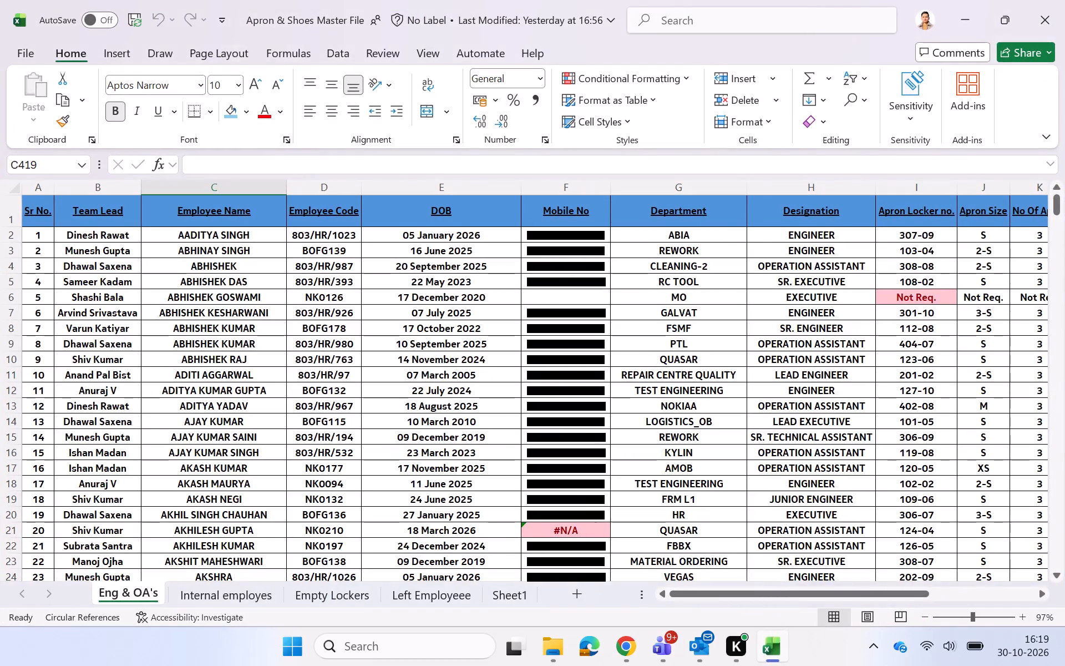
Examine the last employee entries at the end of the Eng & OA's list in the Apron & Shoes Master File.
scroll(315, 417, down, 12)
scroll(315, 417, up, 1)
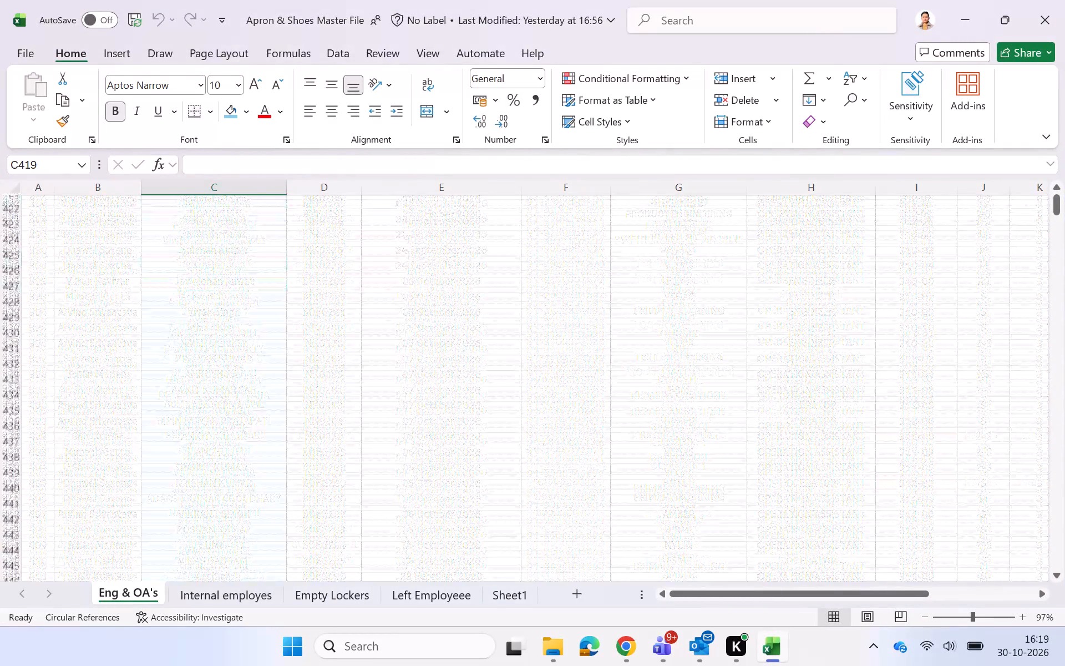
scroll(315, 417, up, 3)
click(315, 417)
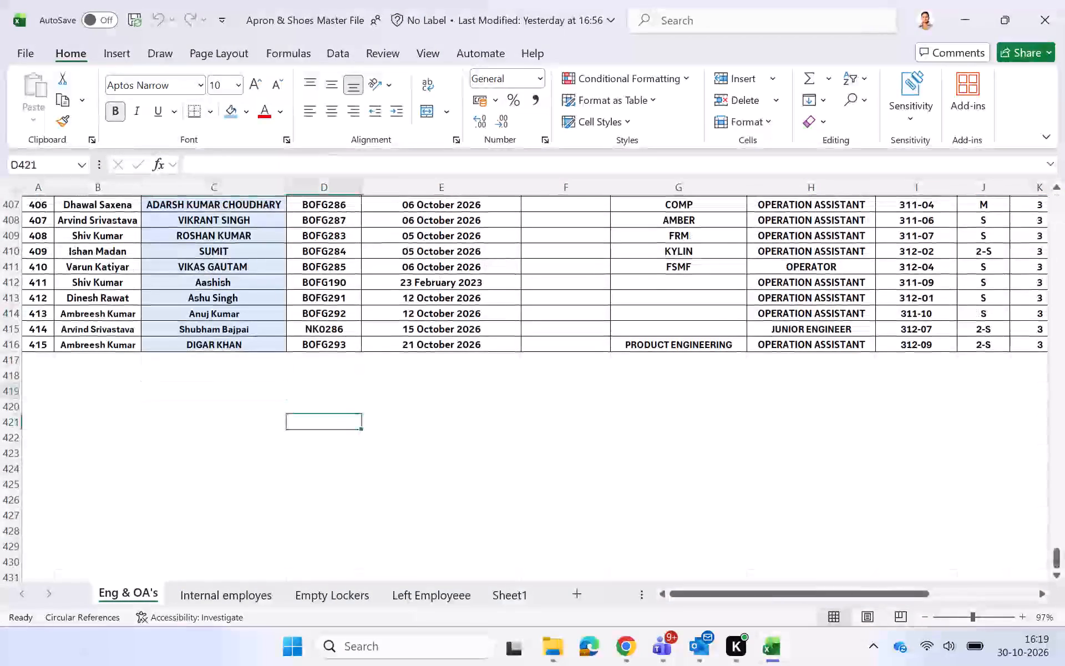